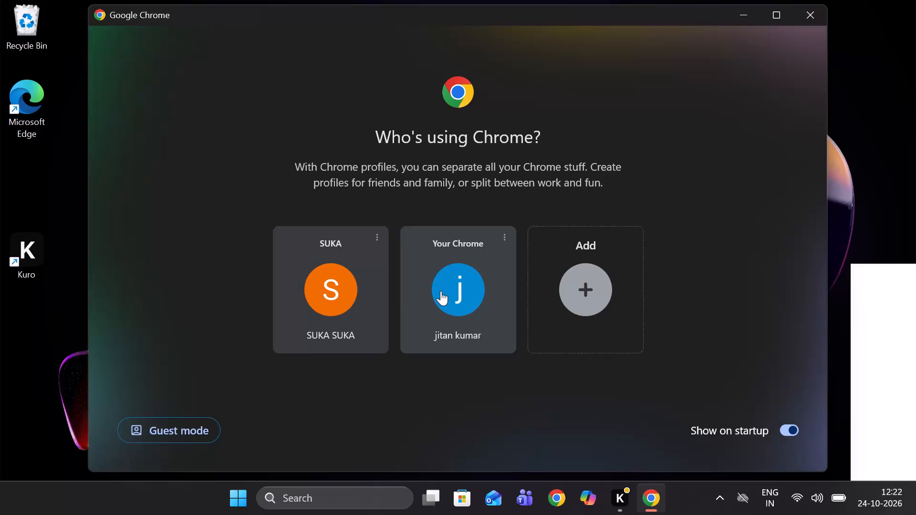
Open Chrome with the orange S profile and go to the saved editing shortcut.
double_click(335, 291)
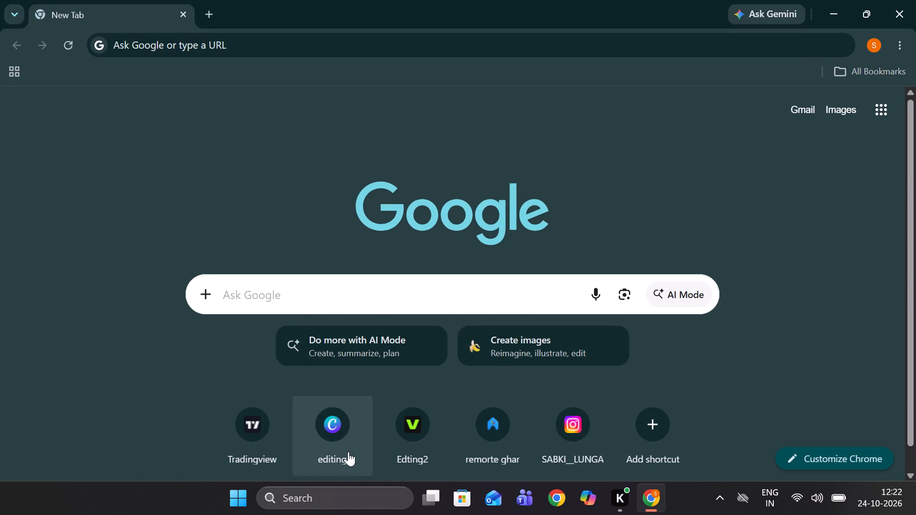
double_click(332, 432)
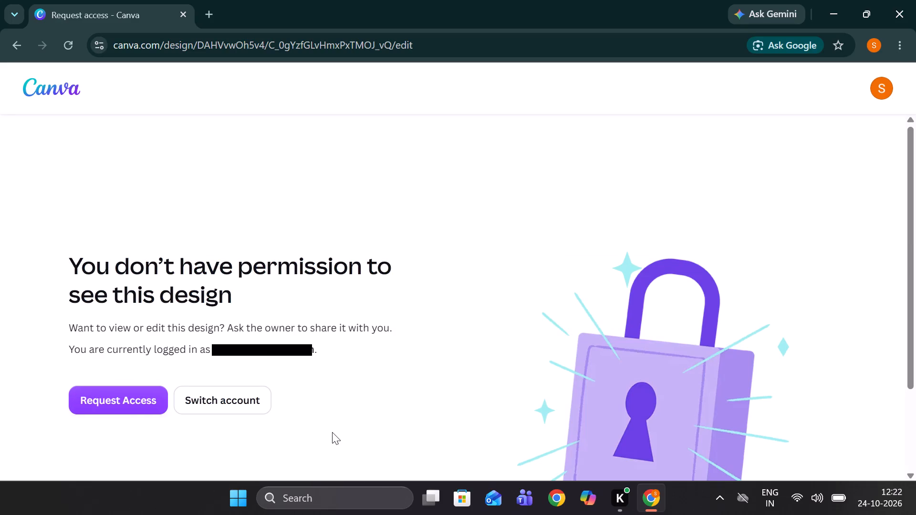
Request access to the locked Canva design.
left_click(94, 401)
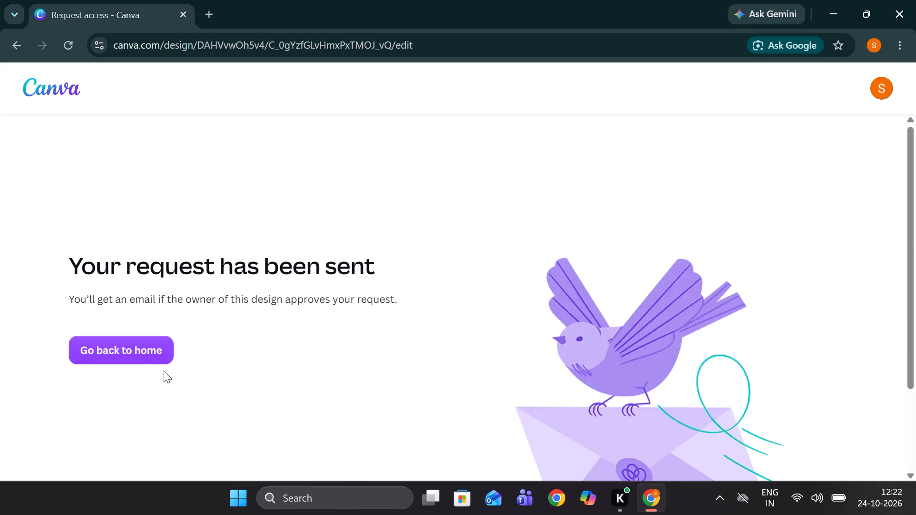
Go back to the Canva home page and dismiss the Canva Business trial offer.
left_click(160, 349)
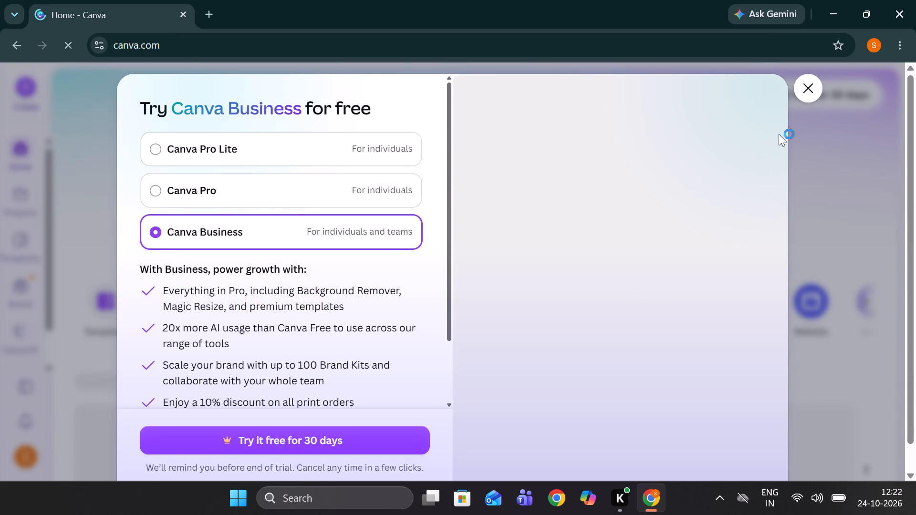
left_click(809, 89)
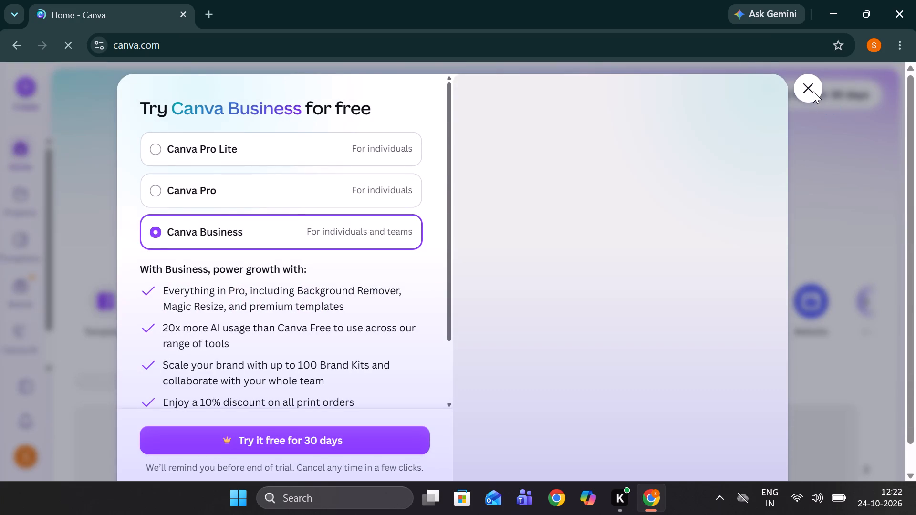
left_click(813, 91)
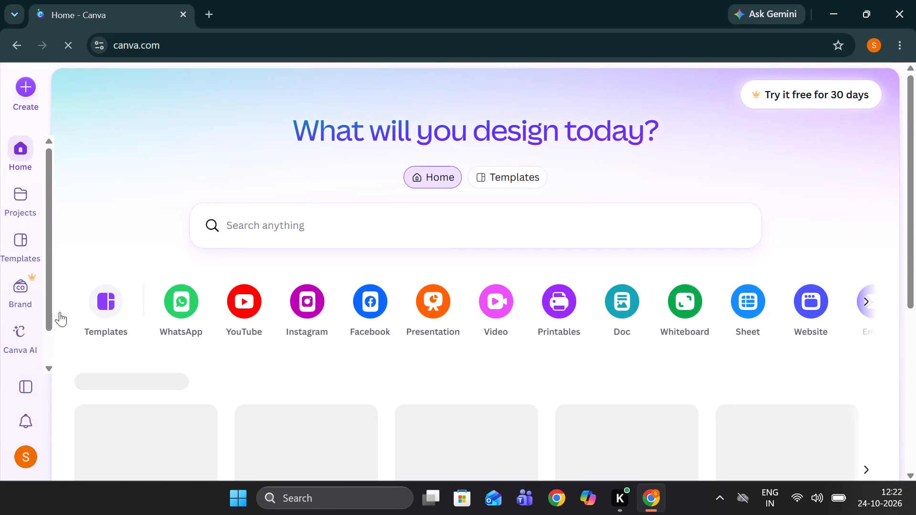
From the templates, open the Earthy Retro Picnic Photodump video for editing.
left_click(119, 316)
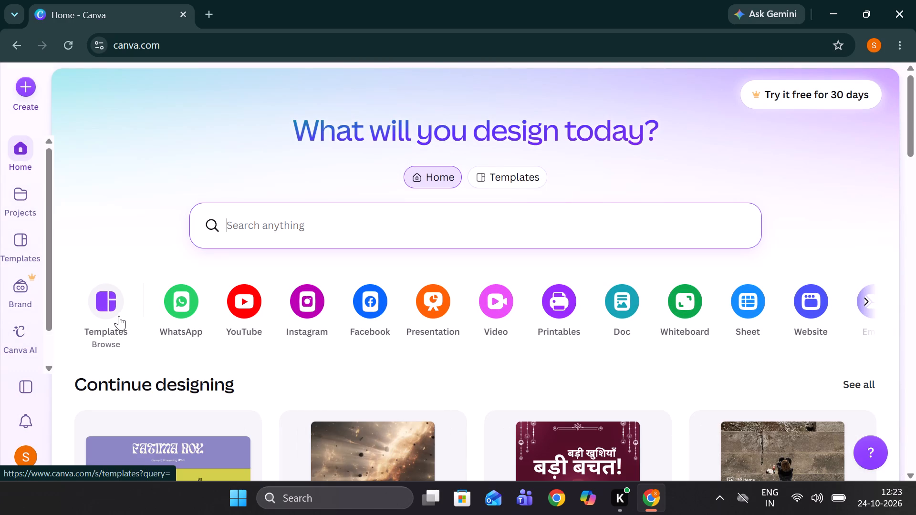
Open the Earthy Retro Picnic Photodump mobile video from the recent designs under Continue designing.
triple_click(913, 474)
triple_click(913, 474)
left_click(913, 474)
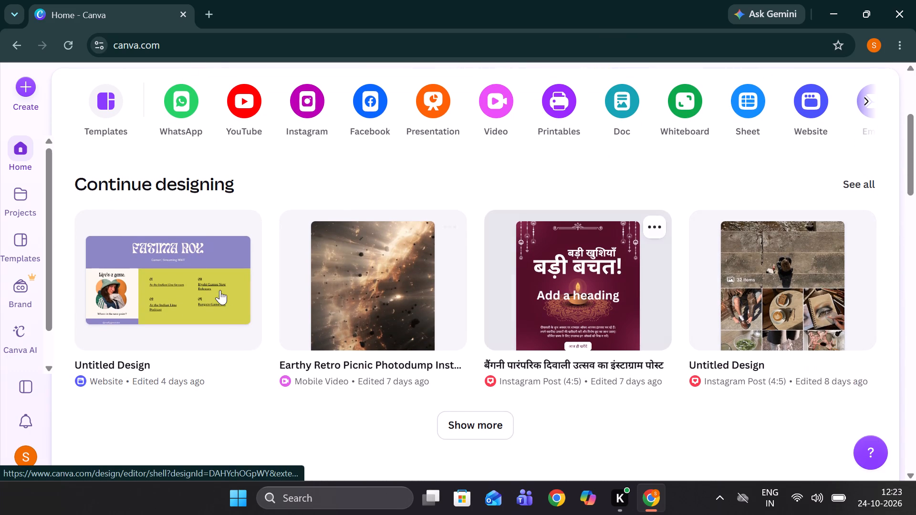
double_click(329, 292)
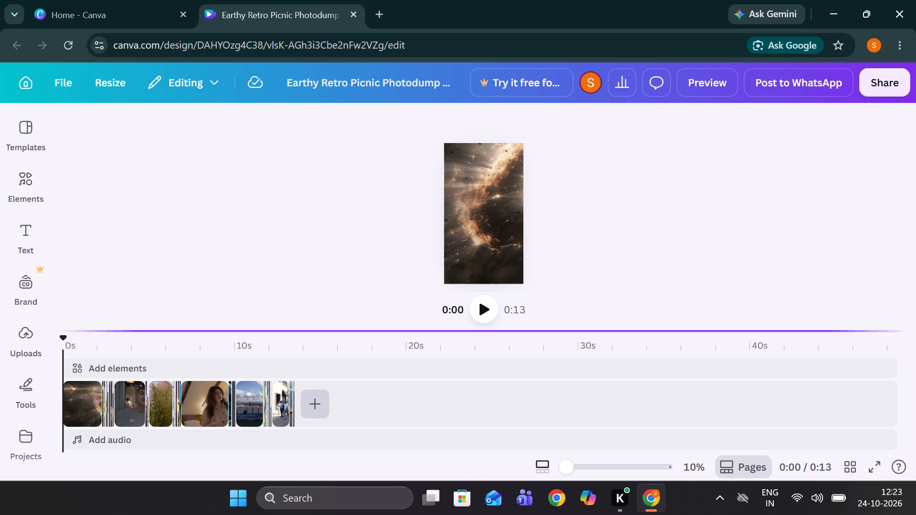
Play the Earthy Retro Picnic Photodump video from the beginning to review its clips.
left_click(481, 314)
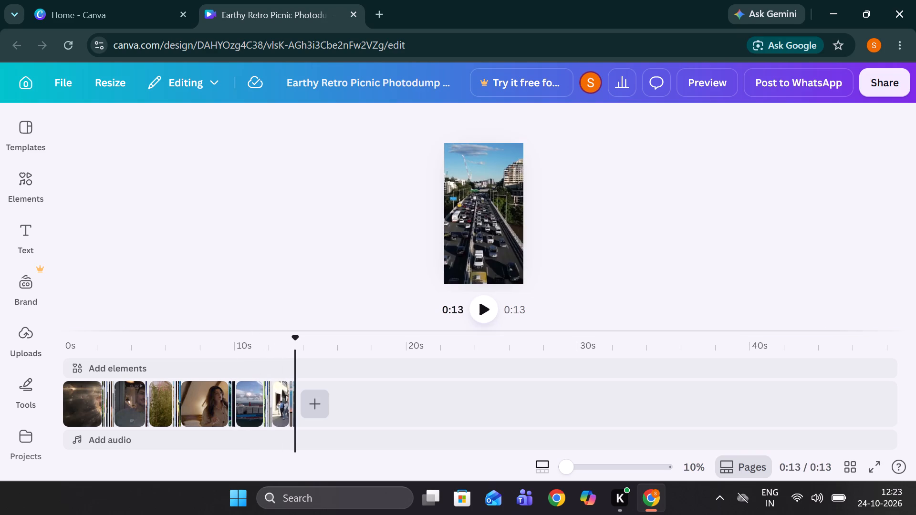
Play the video from about the 10-second mark to its end.
left_click_drag(297, 347, 239, 345)
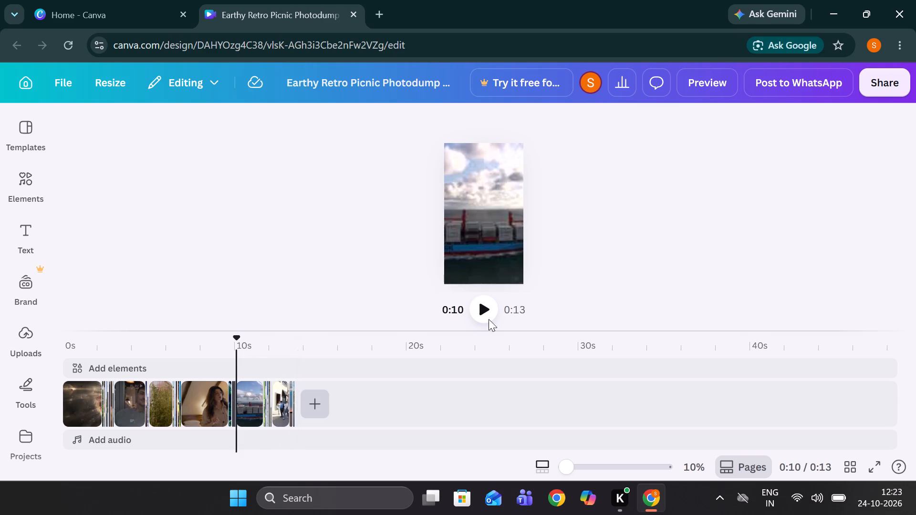
left_click(484, 314)
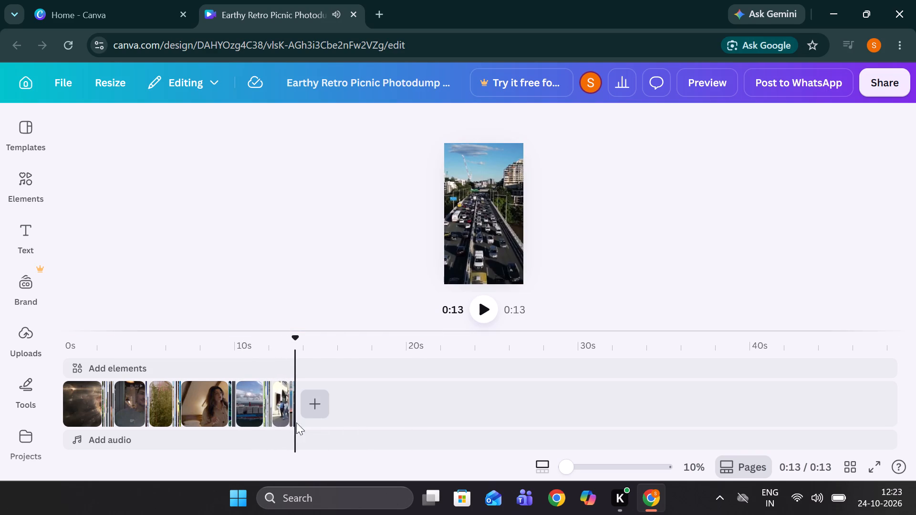
Add the trending stock photo of bags on a car seat to the video and shorten its clip to 0.1 s.
left_click(317, 404)
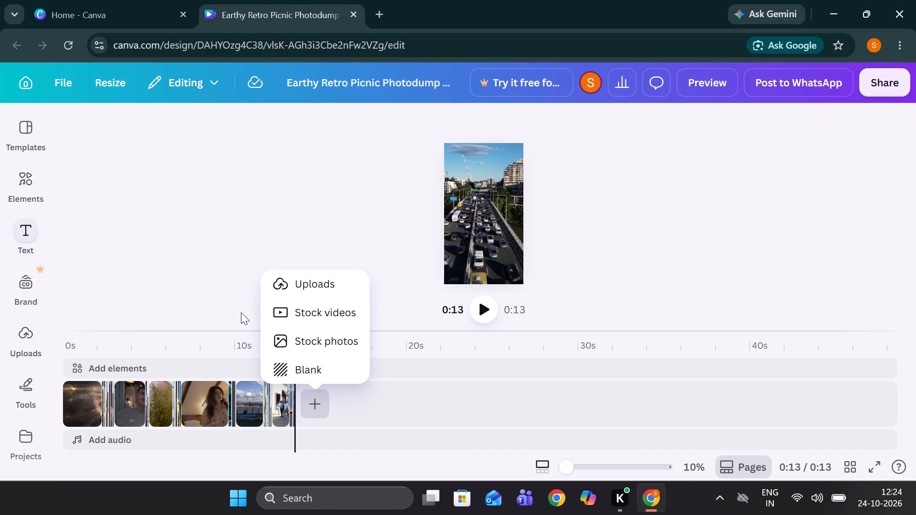
left_click(339, 341)
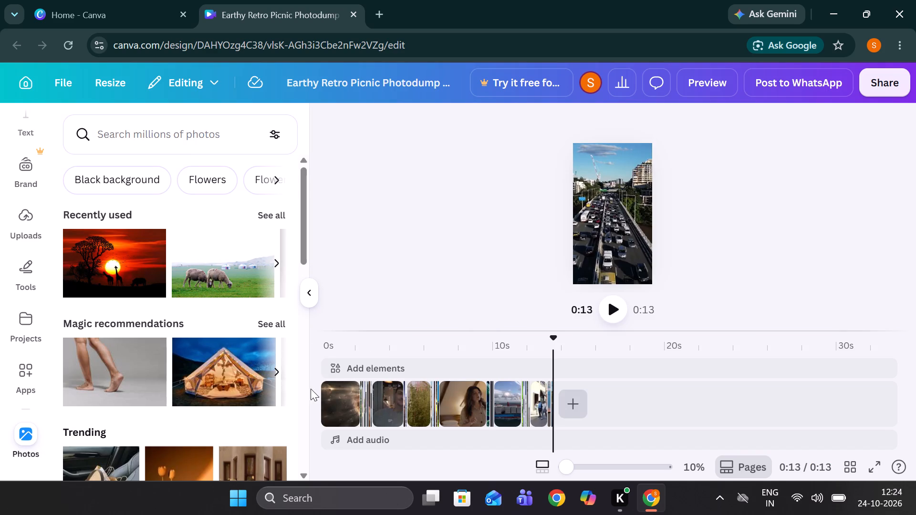
left_click(300, 334)
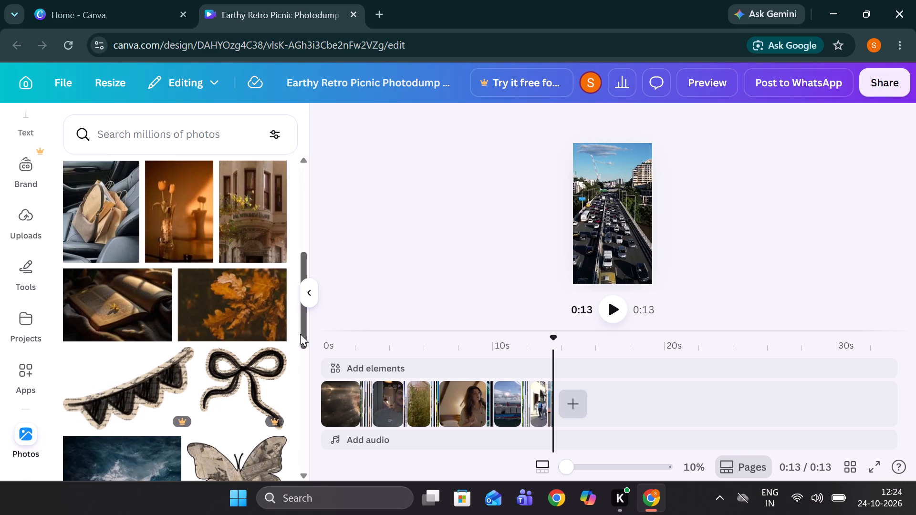
left_click(118, 218)
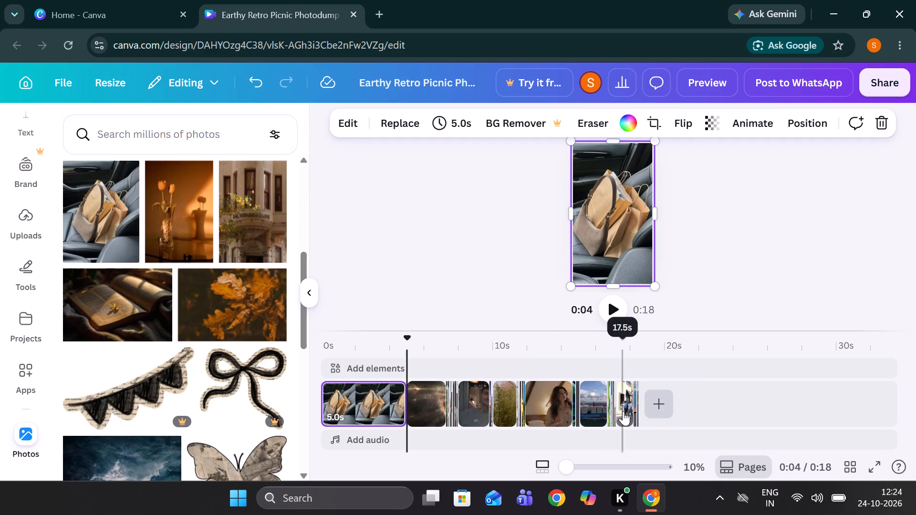
double_click(399, 400)
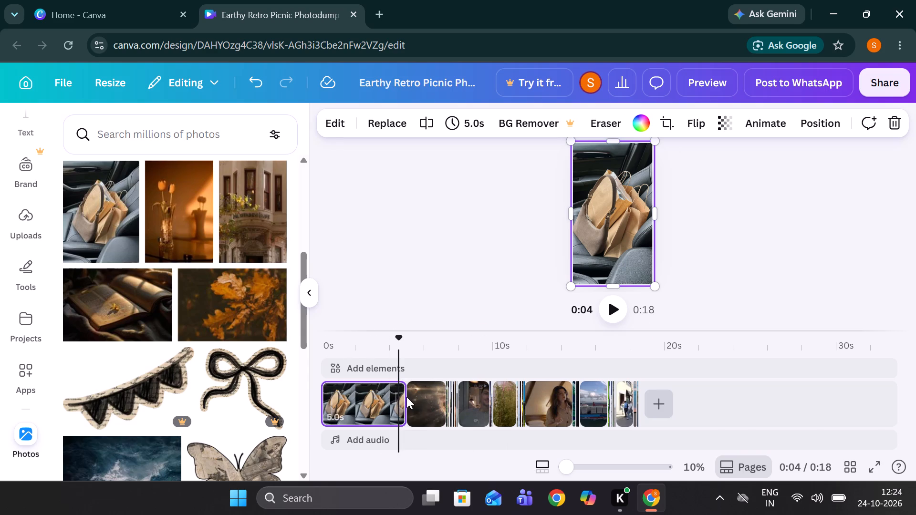
left_click_drag(394, 397, 353, 397)
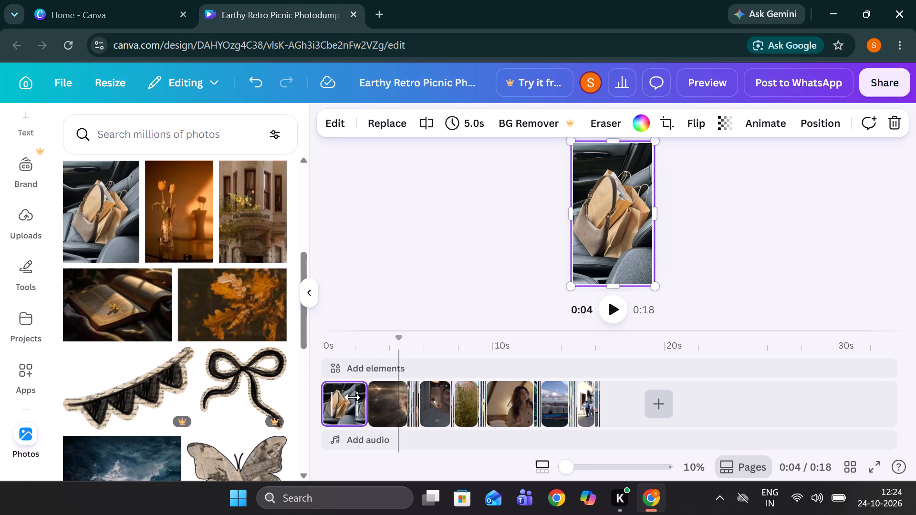
left_click_drag(353, 397, 291, 404)
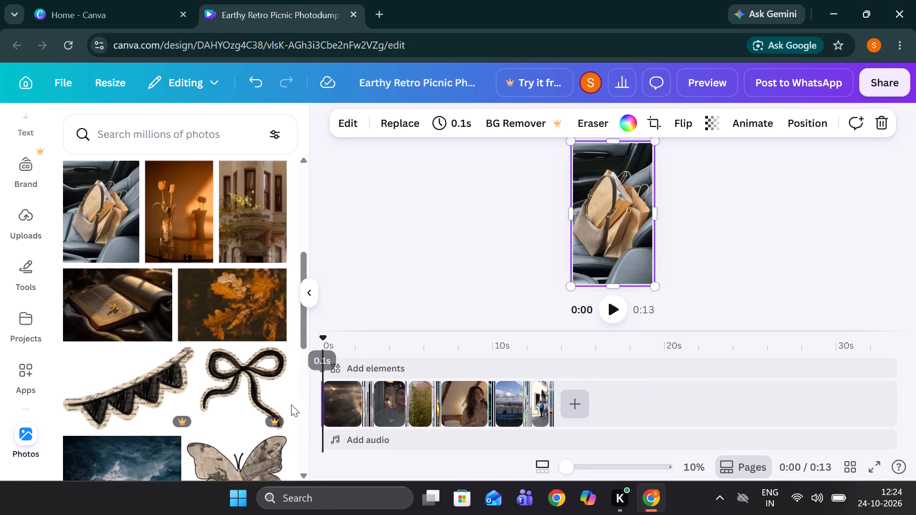
Append the recently used 11.0 s stock video of a person walking at sunset and trim it to about 1 s.
left_click(567, 396)
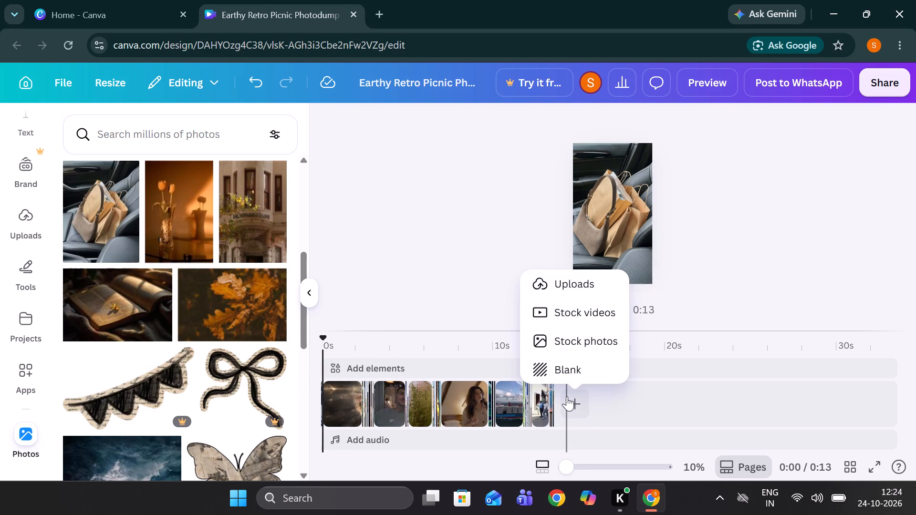
left_click(572, 323)
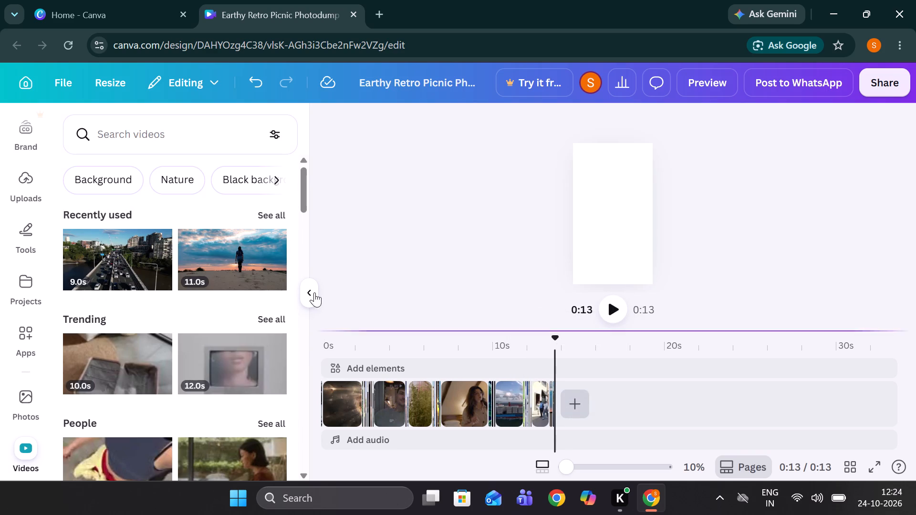
left_click(224, 275)
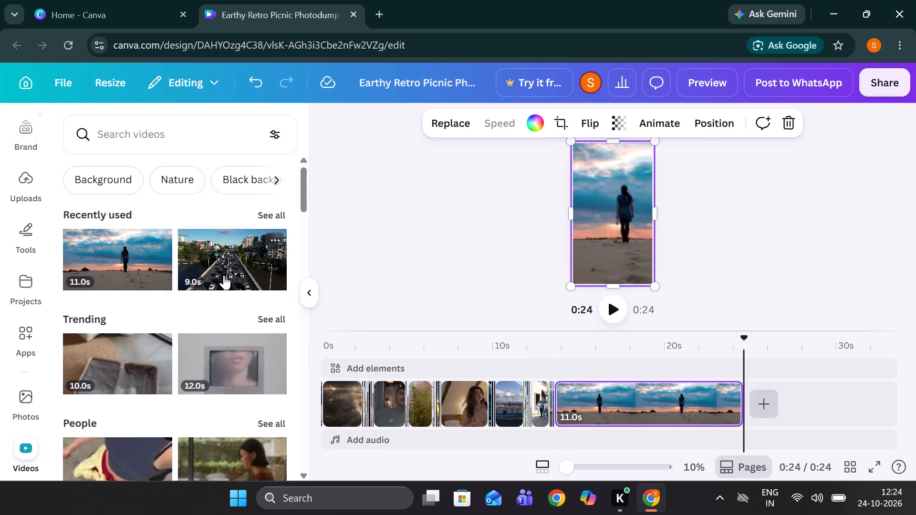
left_click(738, 401)
left_click_drag(738, 401, 703, 401)
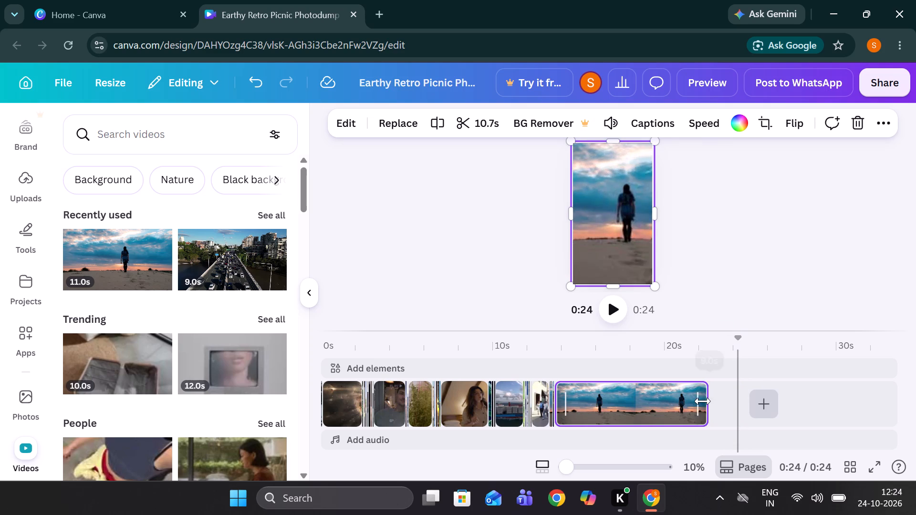
left_click_drag(703, 401, 568, 410)
left_click(657, 396)
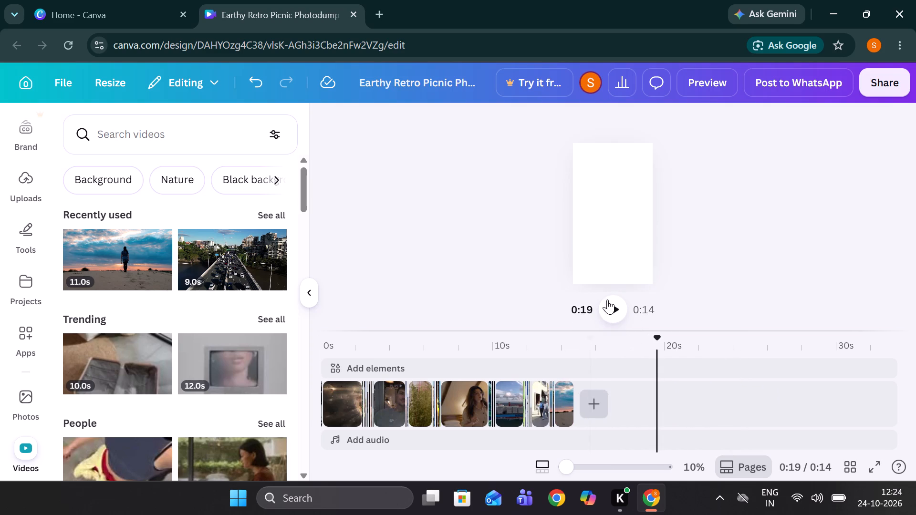
Play back the edited video to review the newly added sunset clip.
left_click(617, 307)
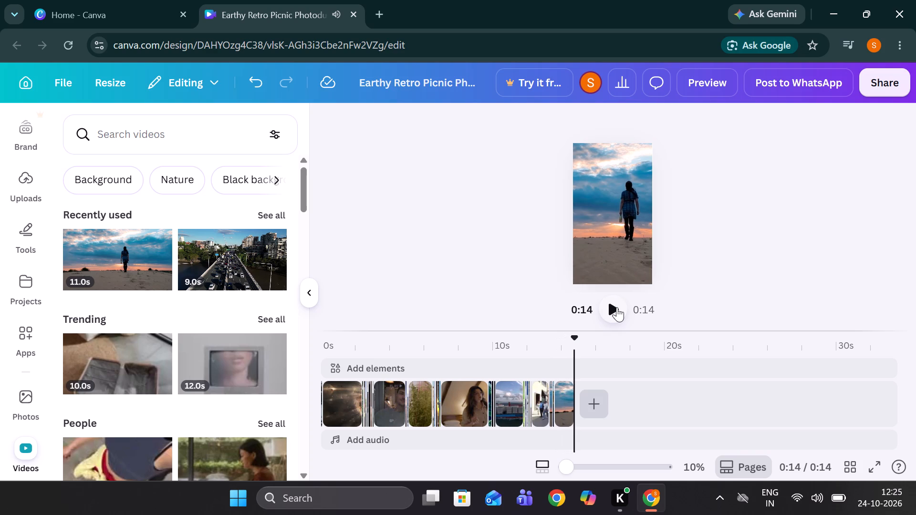
Append the upright stock photo of orange flowers under a cloudy sky and shorten its clip to a thin sliver.
left_click(589, 395)
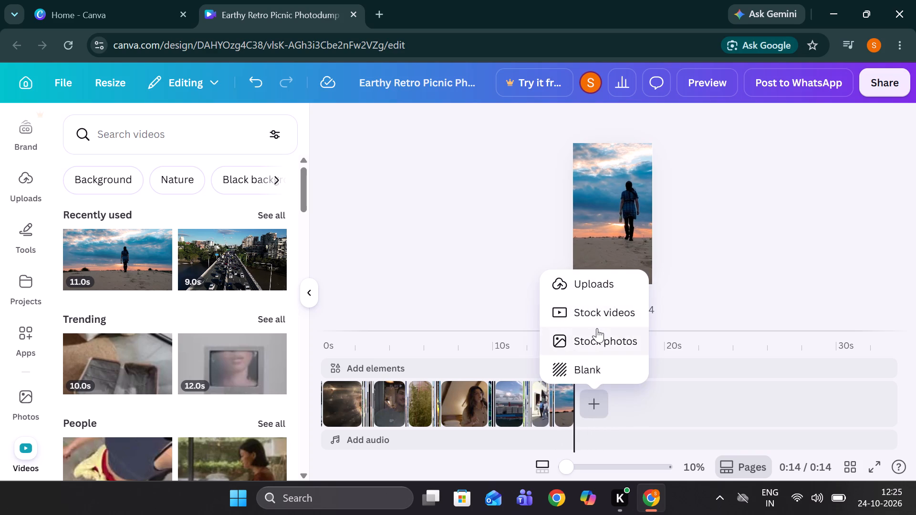
left_click(597, 328)
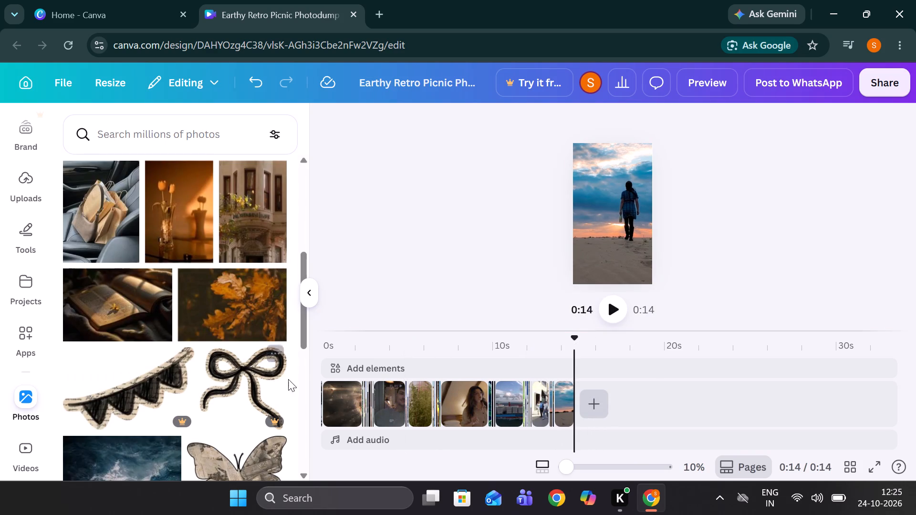
left_click(301, 363)
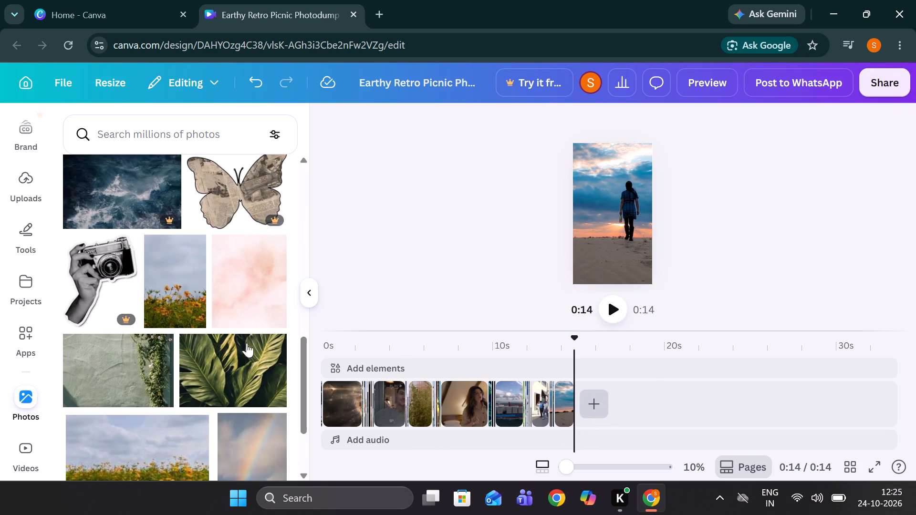
left_click(161, 299)
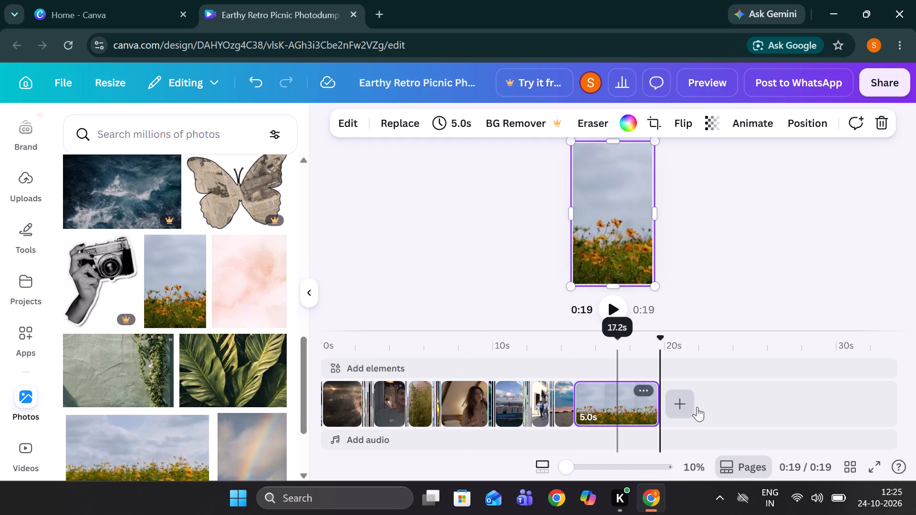
left_click(649, 402)
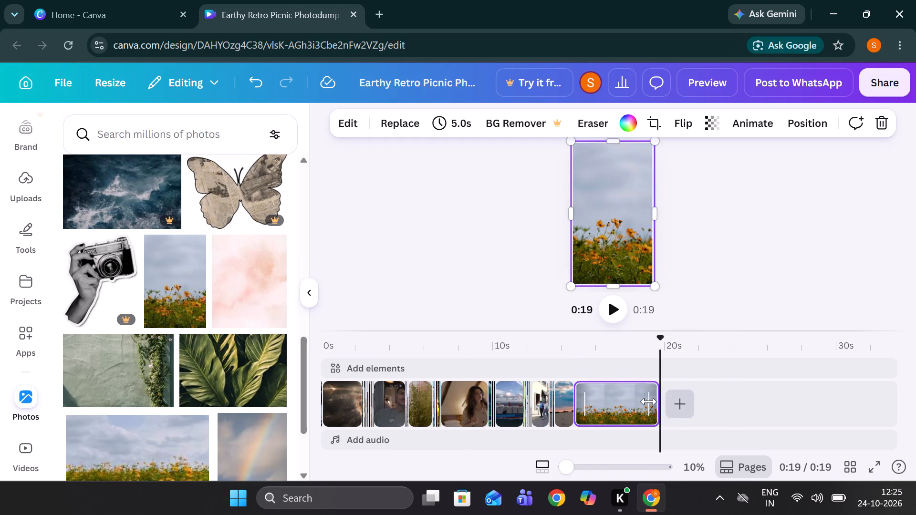
left_click_drag(649, 402, 565, 412)
Append the black-and-white stock photo of a bare tree and shorten its clip to 0.2 s.
left_click(601, 395)
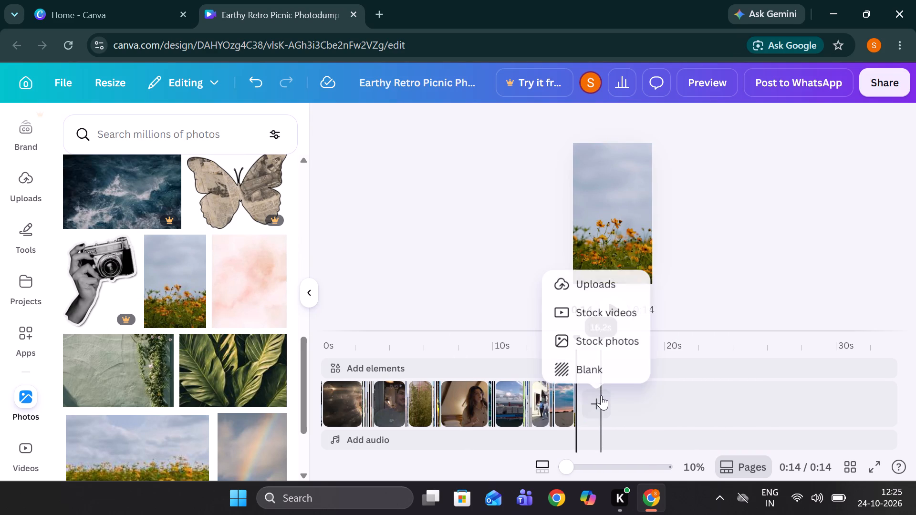
left_click(607, 334)
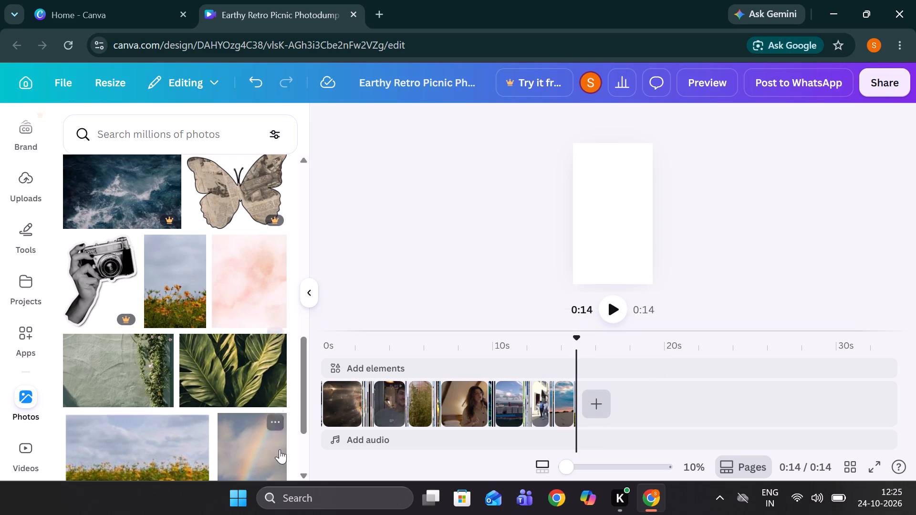
triple_click(302, 470)
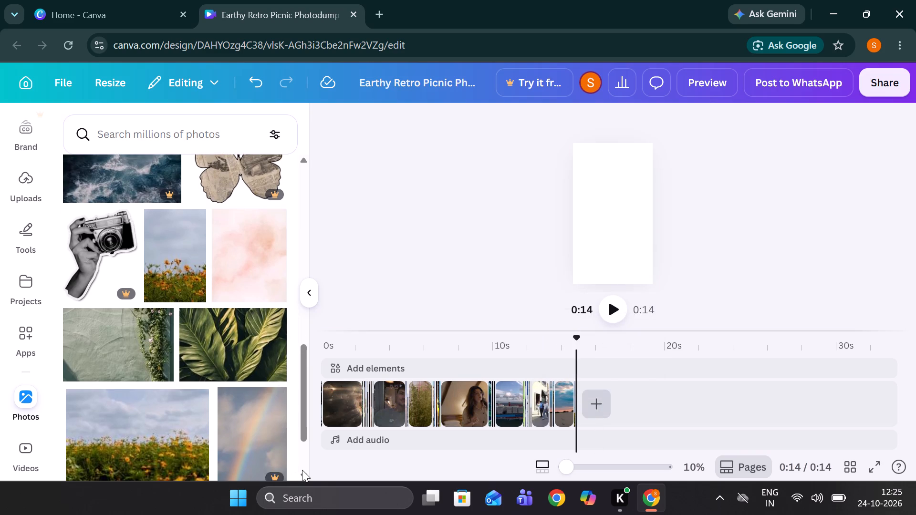
triple_click(302, 470)
left_click(302, 470)
left_click_drag(302, 470, 84, 322)
left_click(84, 322)
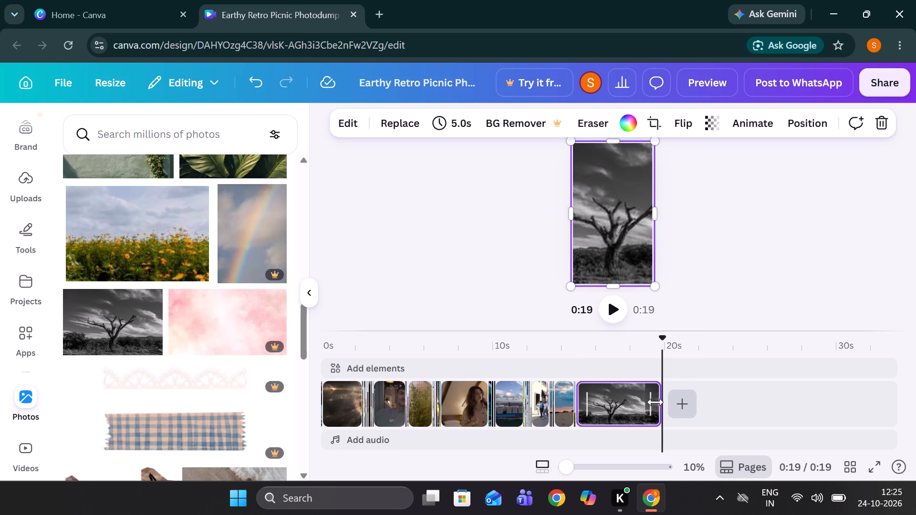
left_click(656, 402)
left_click_drag(656, 402, 574, 411)
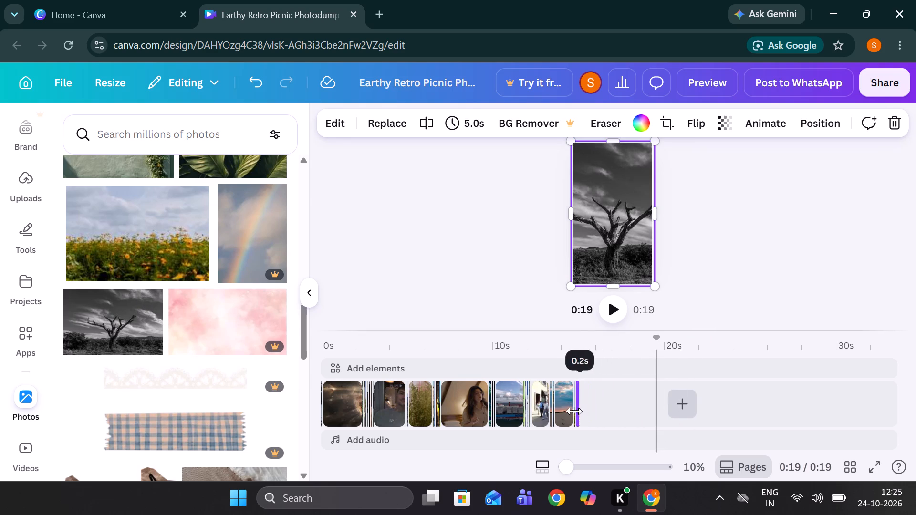
left_click_drag(574, 411, 576, 411)
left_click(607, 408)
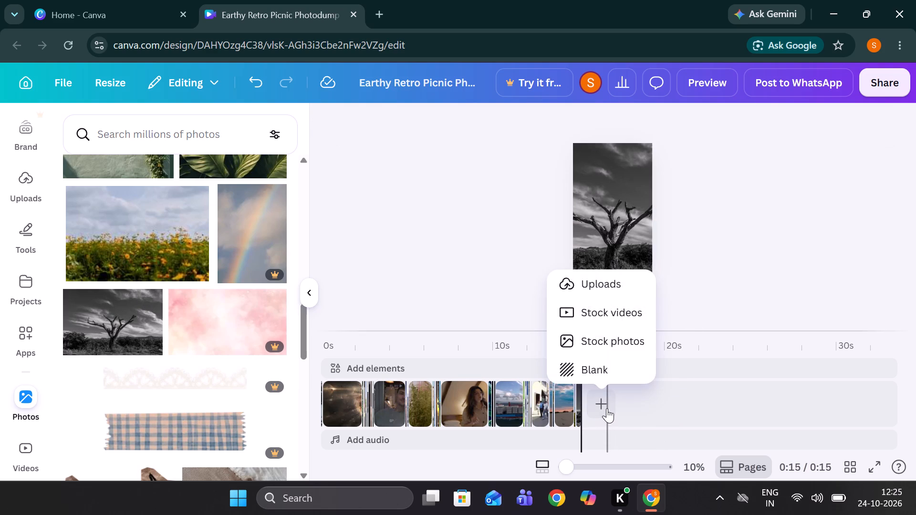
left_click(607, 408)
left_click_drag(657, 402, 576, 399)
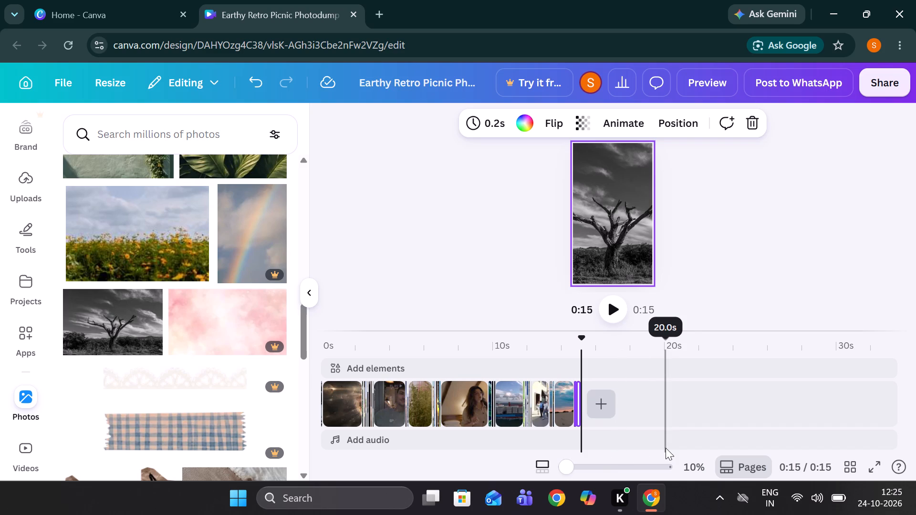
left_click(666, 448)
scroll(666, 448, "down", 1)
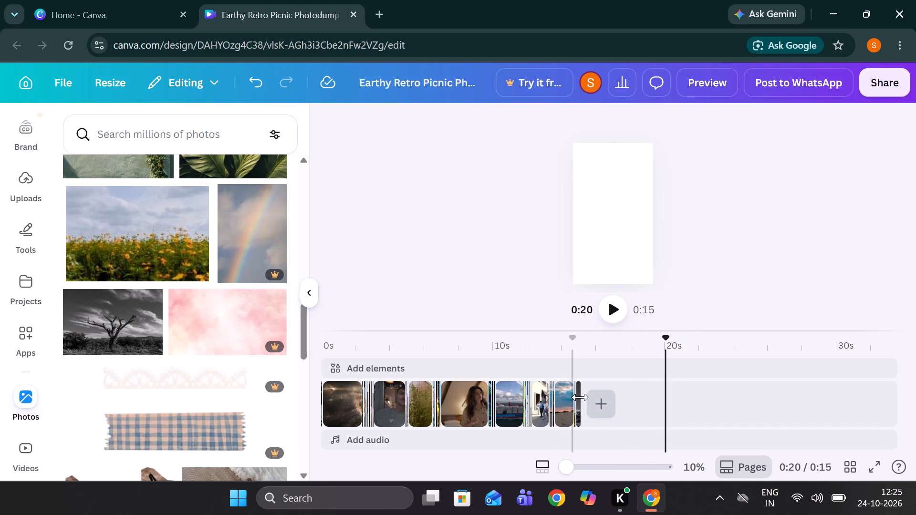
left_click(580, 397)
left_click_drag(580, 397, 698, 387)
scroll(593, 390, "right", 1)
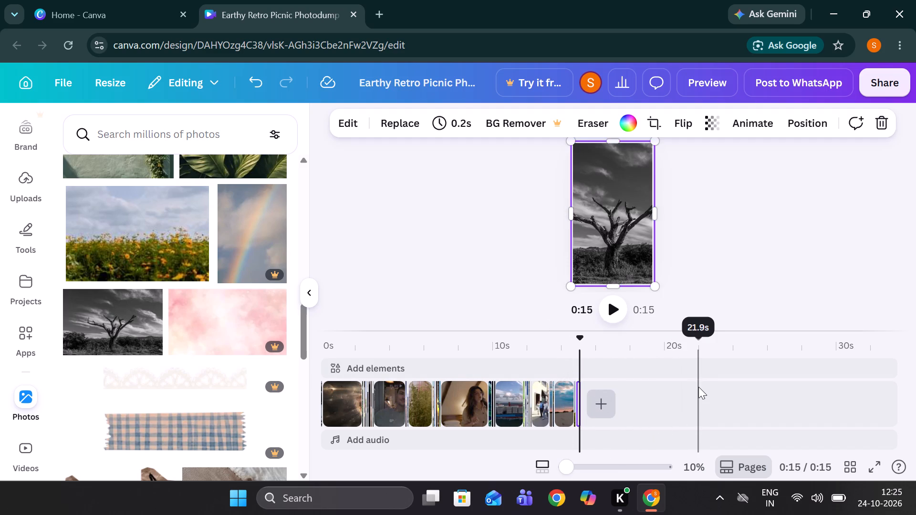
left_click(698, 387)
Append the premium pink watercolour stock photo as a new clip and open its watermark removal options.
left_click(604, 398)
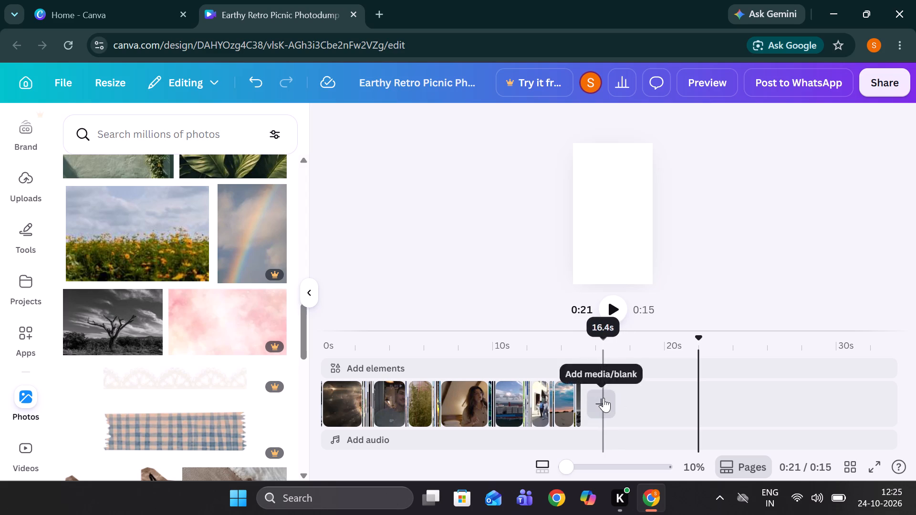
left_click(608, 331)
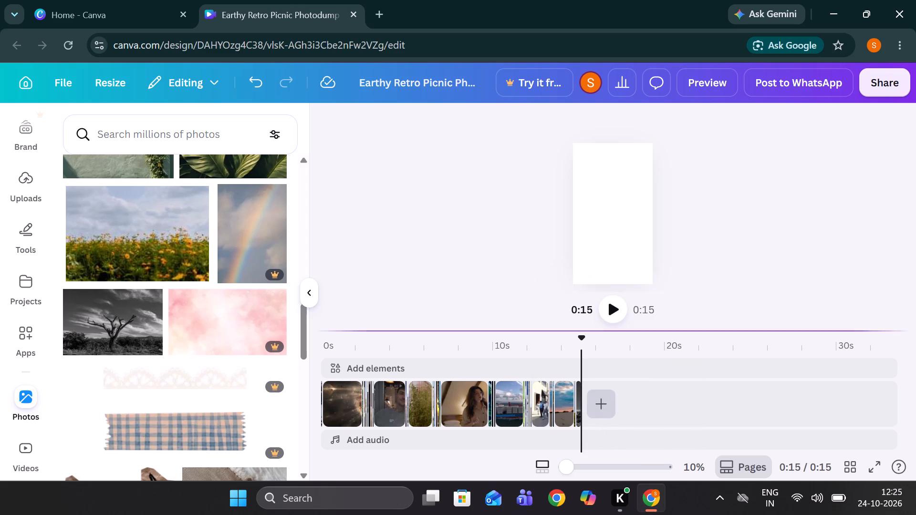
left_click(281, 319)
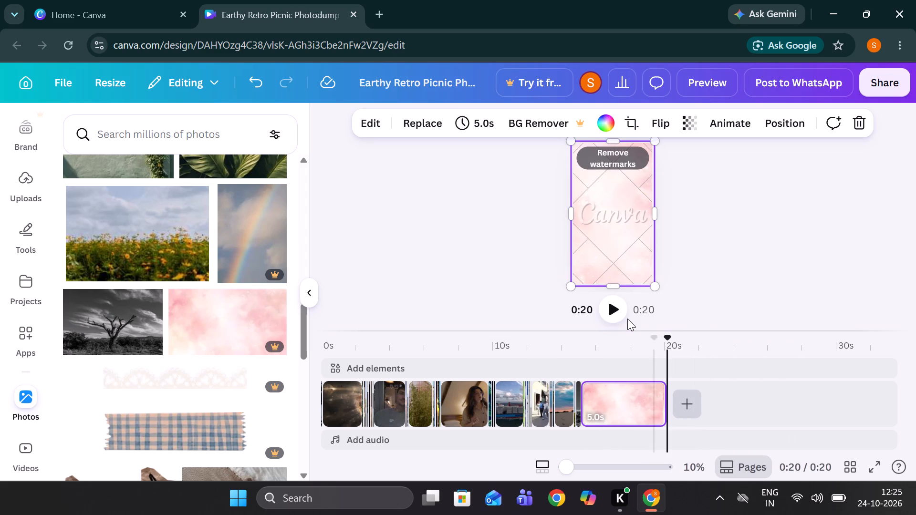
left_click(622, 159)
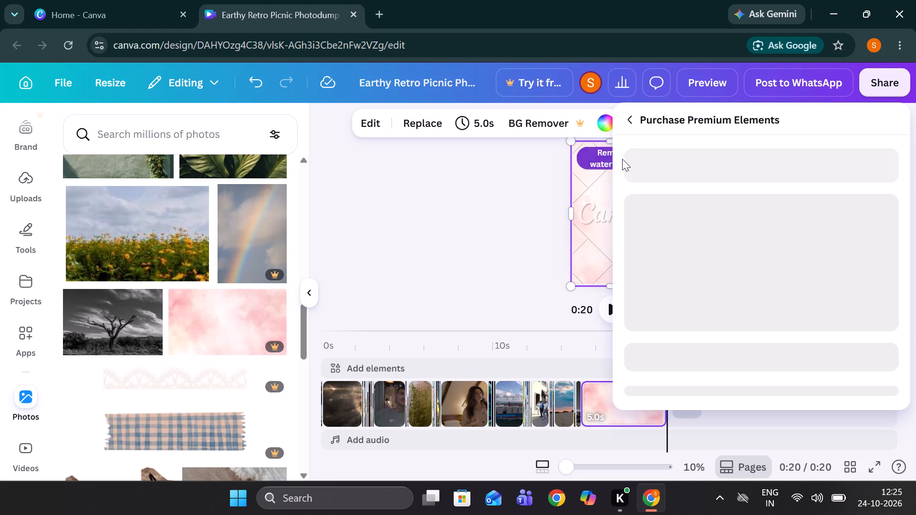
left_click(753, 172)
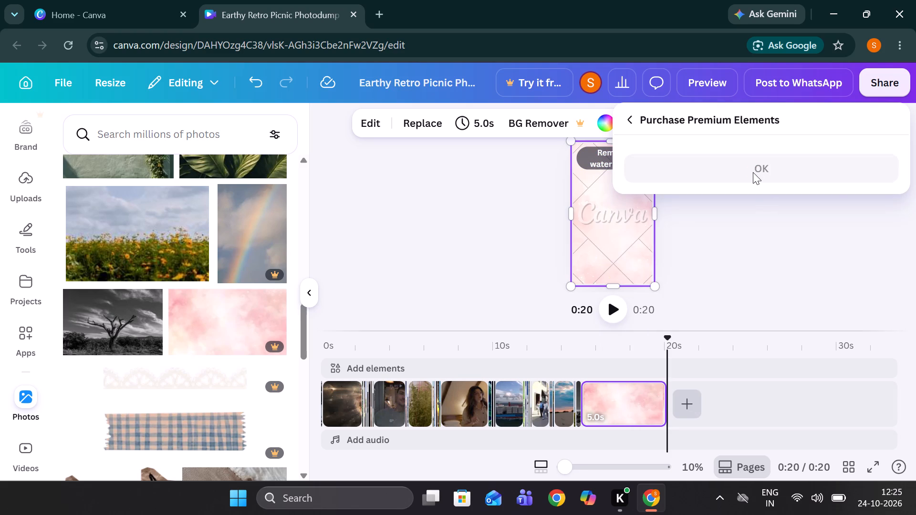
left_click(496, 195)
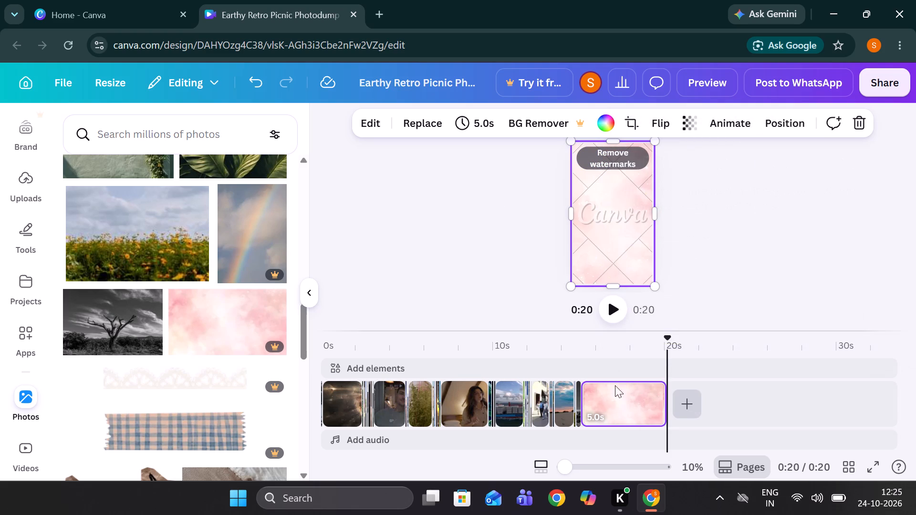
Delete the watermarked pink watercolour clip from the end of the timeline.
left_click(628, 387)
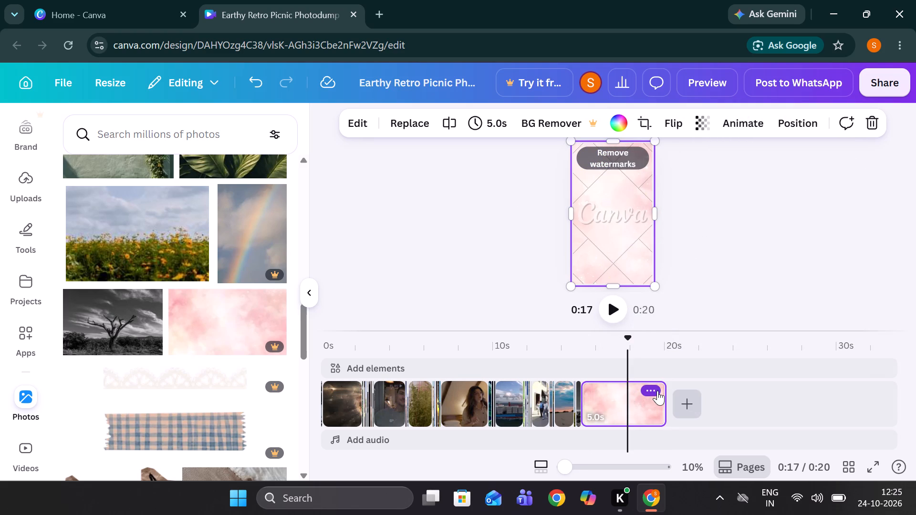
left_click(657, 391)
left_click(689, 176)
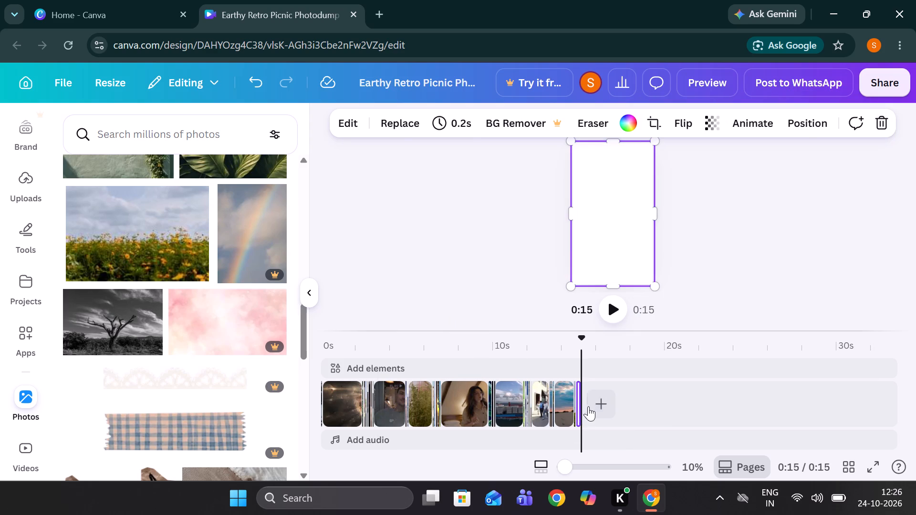
Append the dark stock photo with golden sunlight patches and shorten its clip to a thin sliver.
left_click(597, 407)
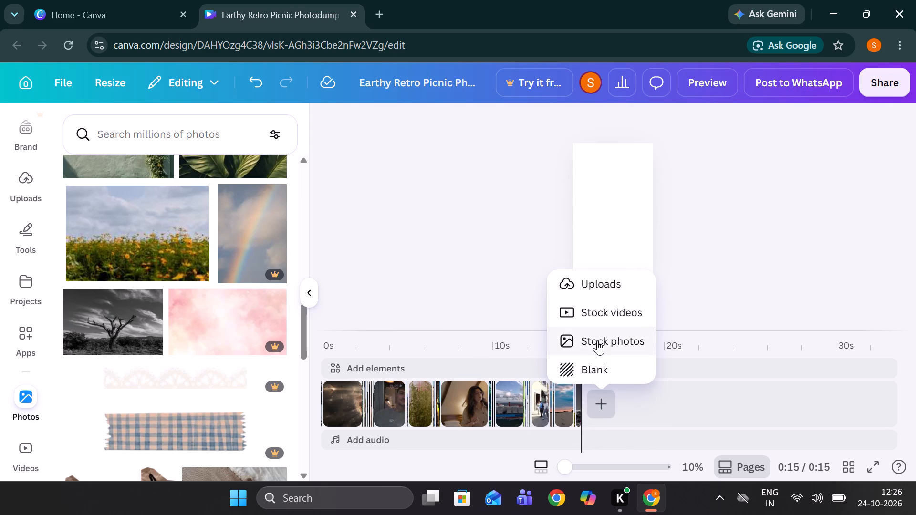
left_click(598, 340)
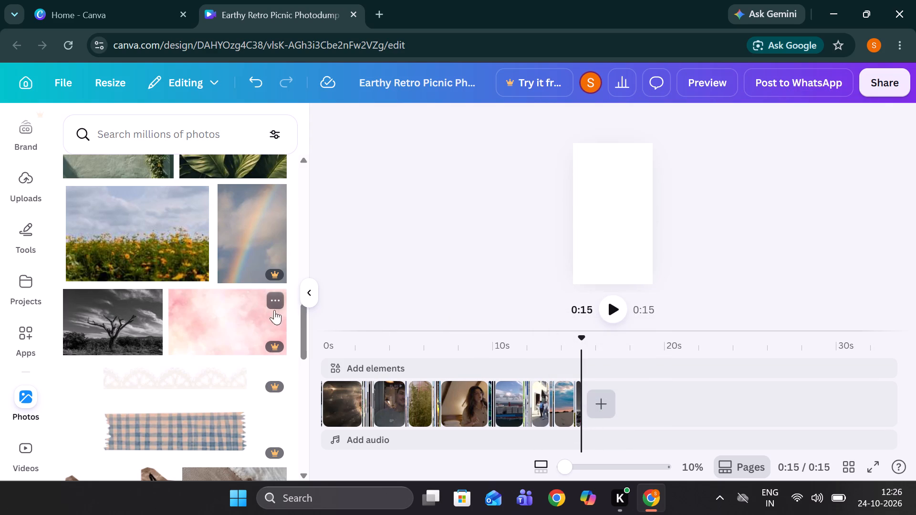
double_click(305, 384)
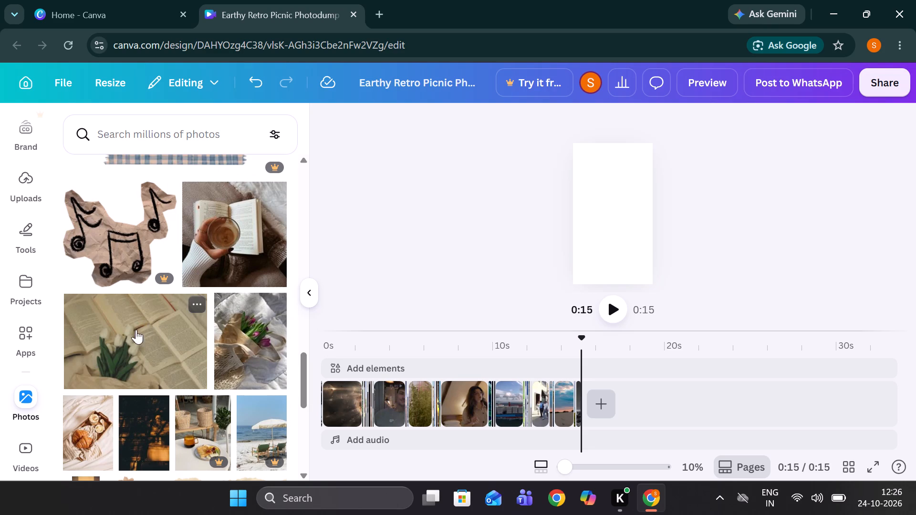
left_click(143, 438)
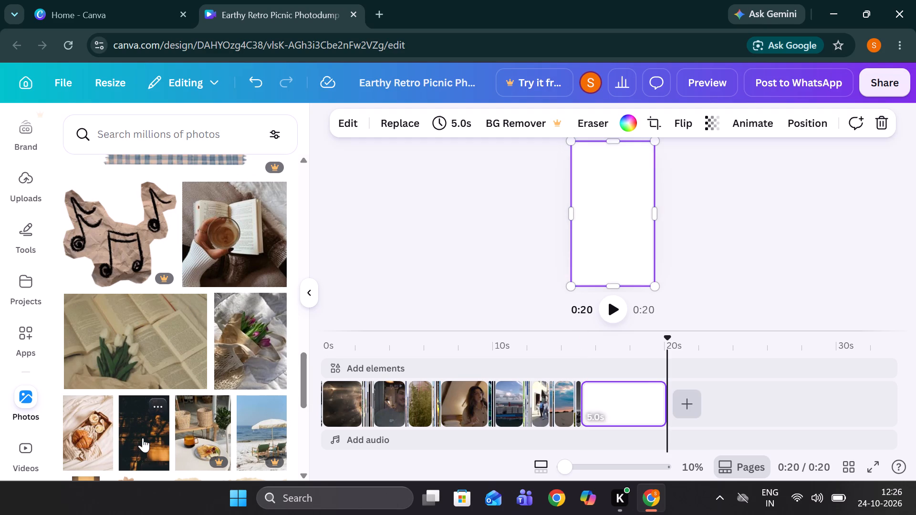
double_click(652, 410)
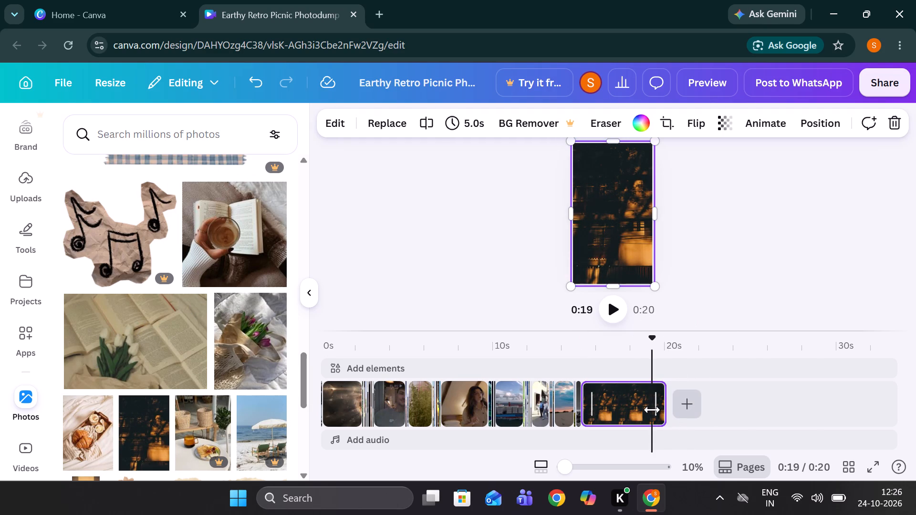
left_click_drag(652, 410, 568, 413)
Append the stock photo of dried flowers in a dotted vase and shorten its clip to 0.1 s.
left_click(608, 399)
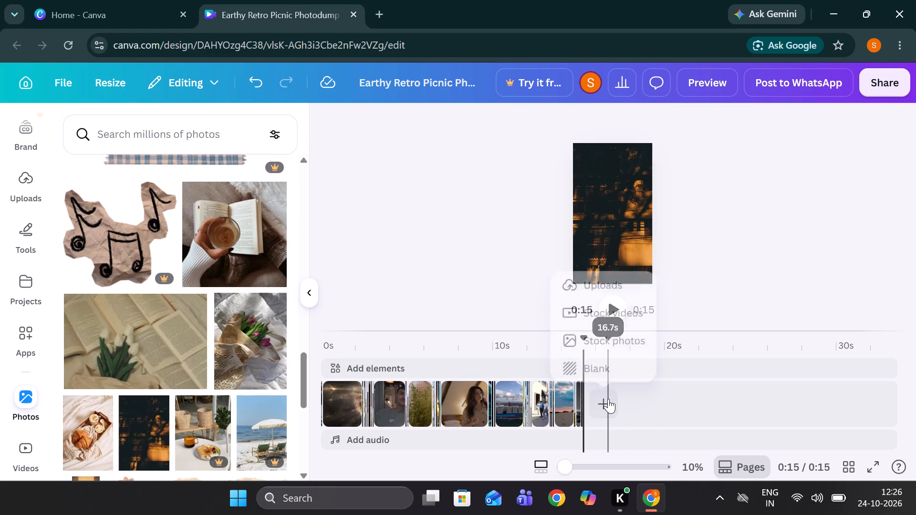
left_click(612, 327)
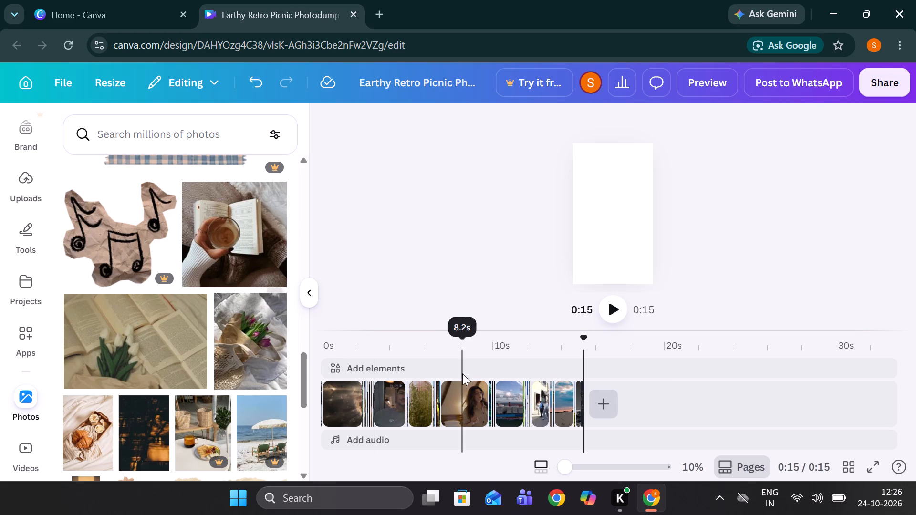
left_click(590, 409)
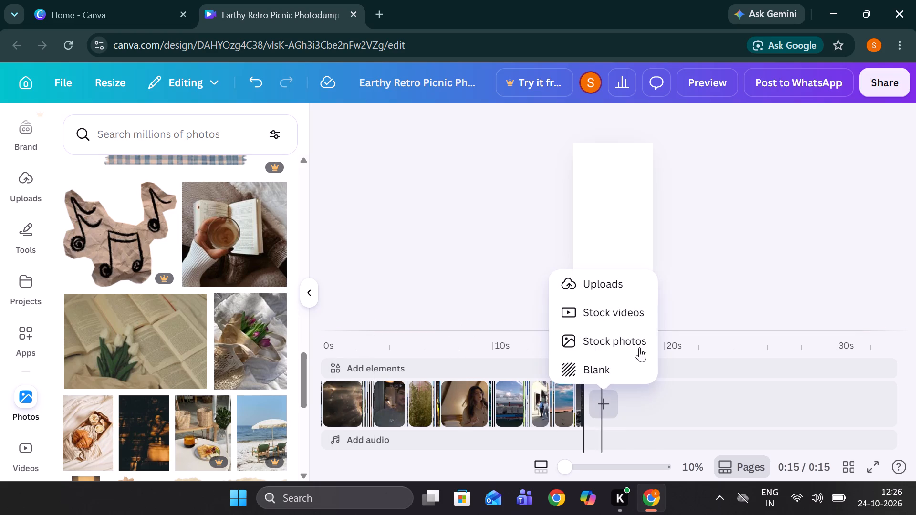
left_click(596, 336)
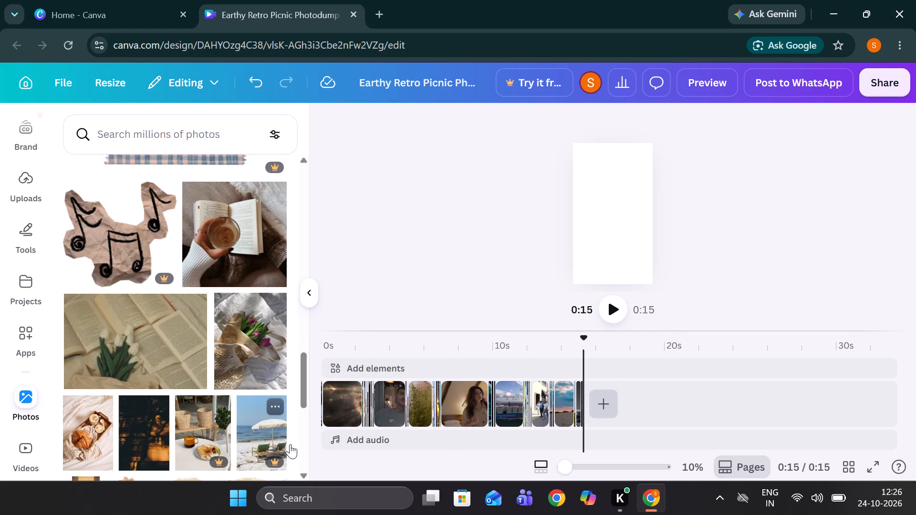
triple_click(297, 467)
left_click_drag(297, 467, 302, 472)
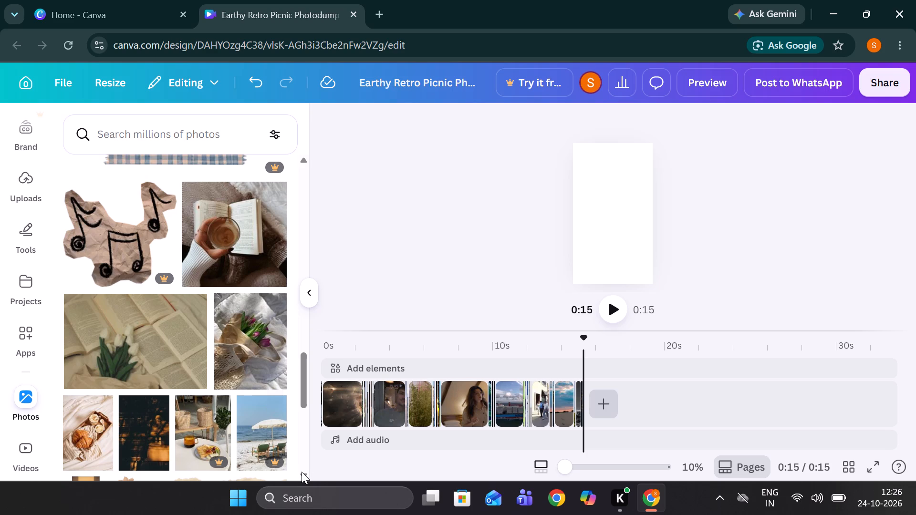
left_click_drag(302, 472, 301, 472)
triple_click(301, 472)
triple_click(301, 472)
triple_click(301, 472)
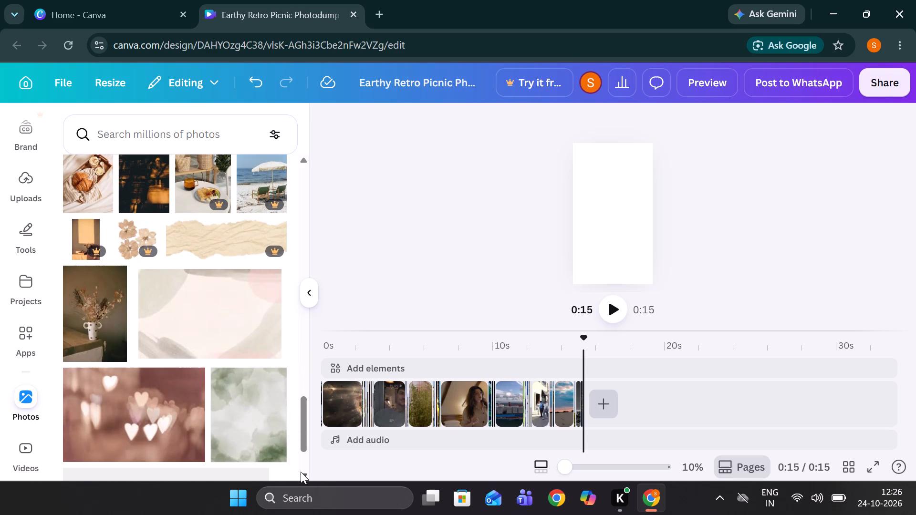
left_click(100, 331)
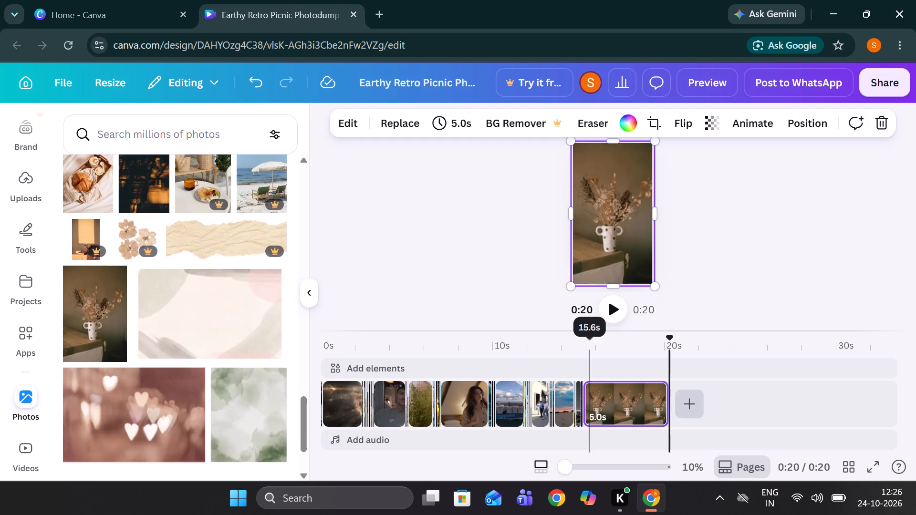
left_click(657, 402)
left_click_drag(657, 402, 589, 406)
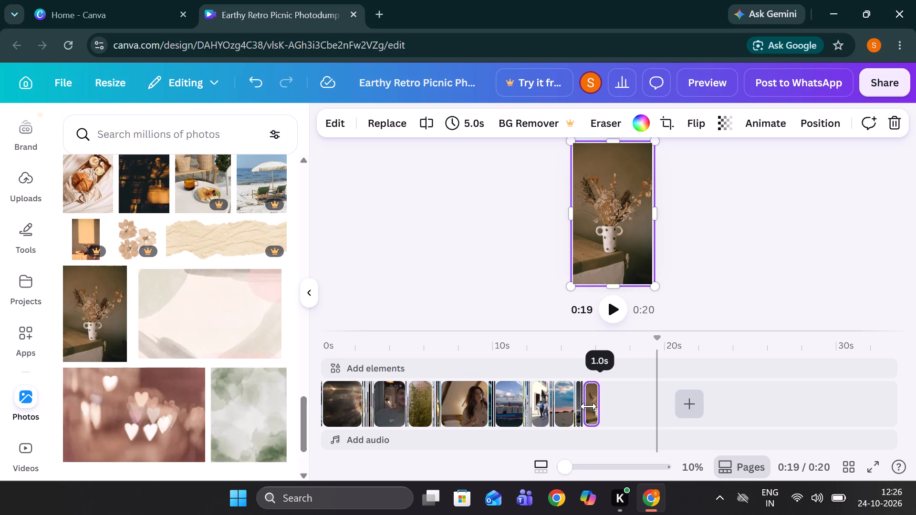
left_click_drag(589, 406, 569, 409)
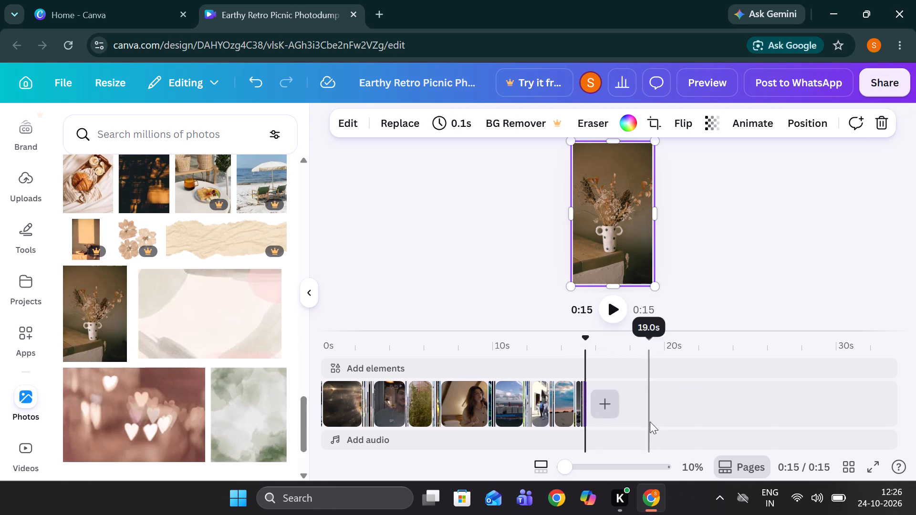
Append the stock photo of a raised hand in a green meadow and shorten its clip to 0.1 s.
left_click(608, 402)
left_click(615, 346)
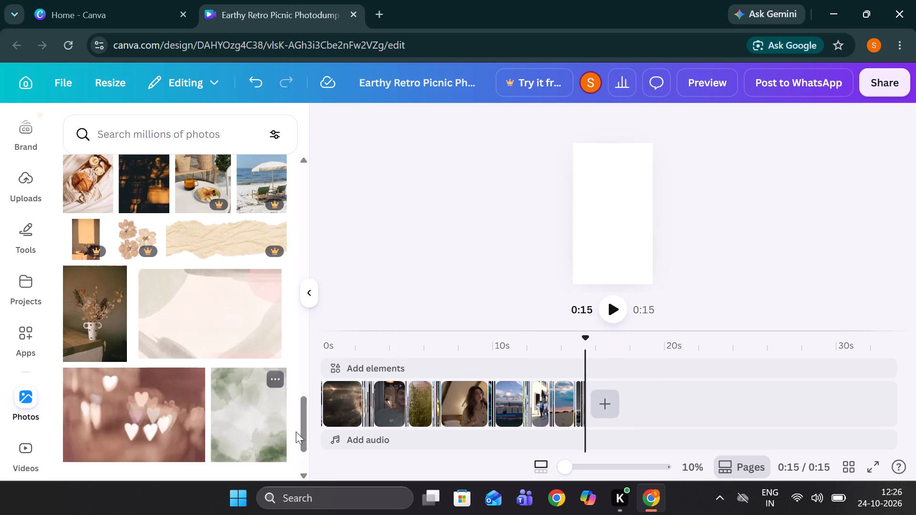
triple_click(304, 467)
left_click(304, 467)
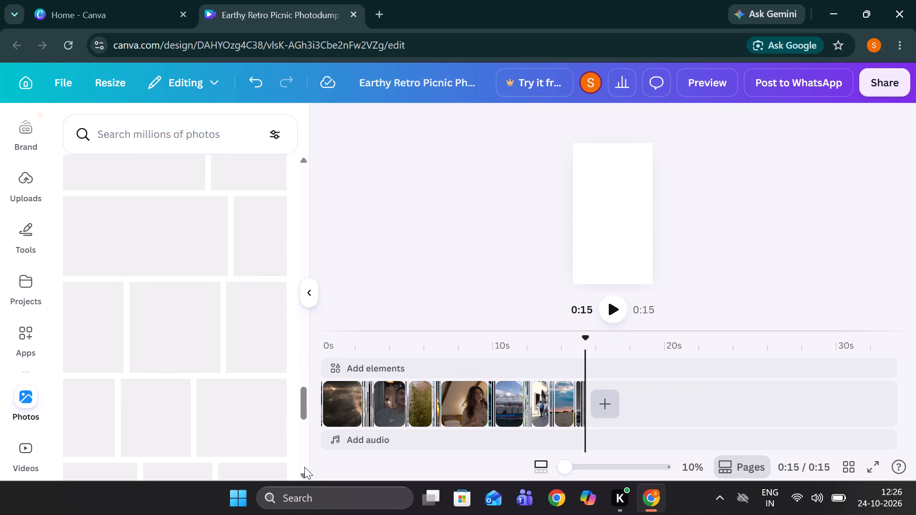
left_click(304, 467)
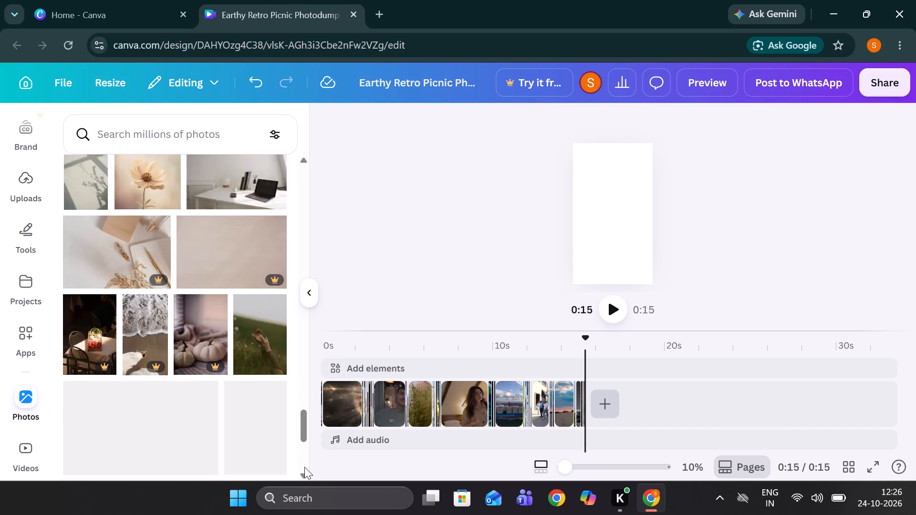
left_click(257, 290)
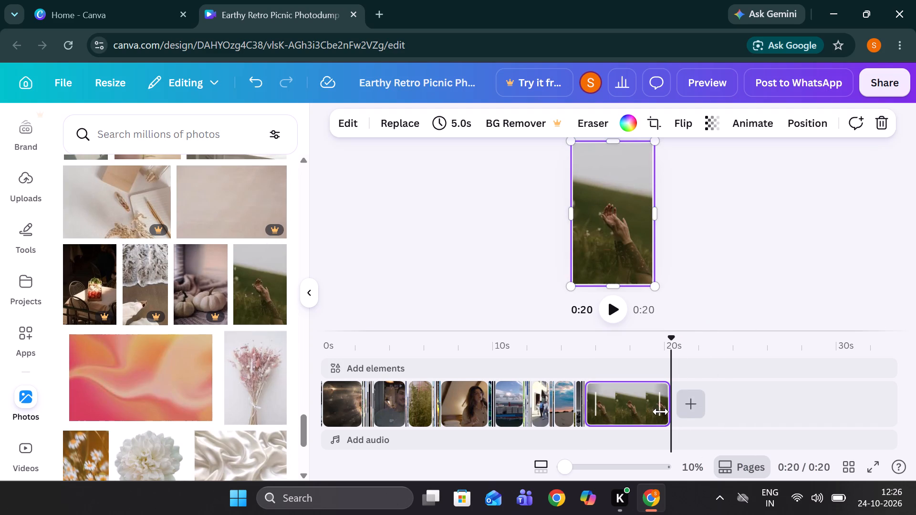
left_click(665, 410)
left_click_drag(665, 410, 633, 413)
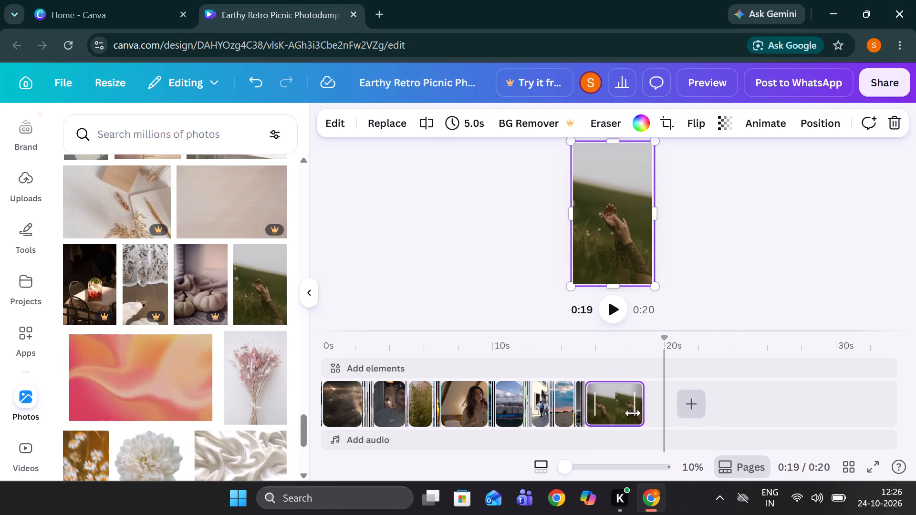
left_click_drag(633, 413, 571, 419)
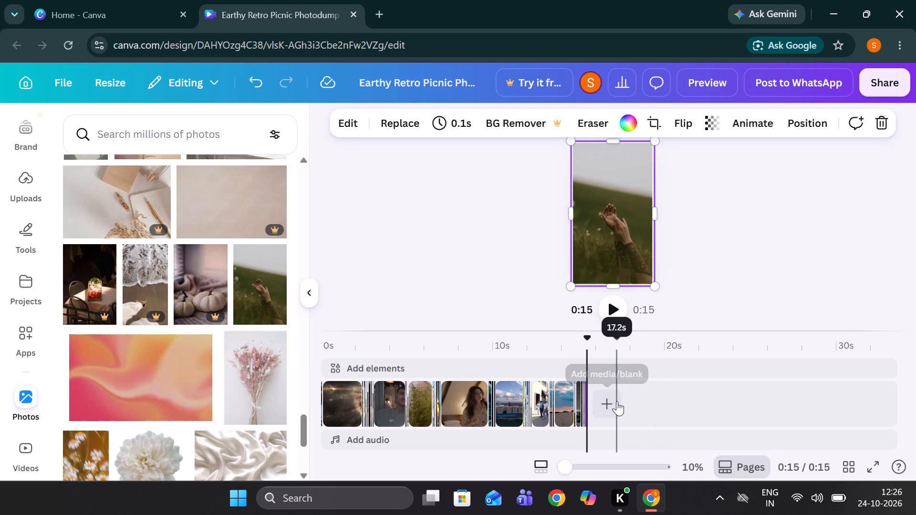
Append the stock photo of pink seashells to the end of the timeline and dismiss the feedback survey.
left_click(617, 401)
left_click(615, 338)
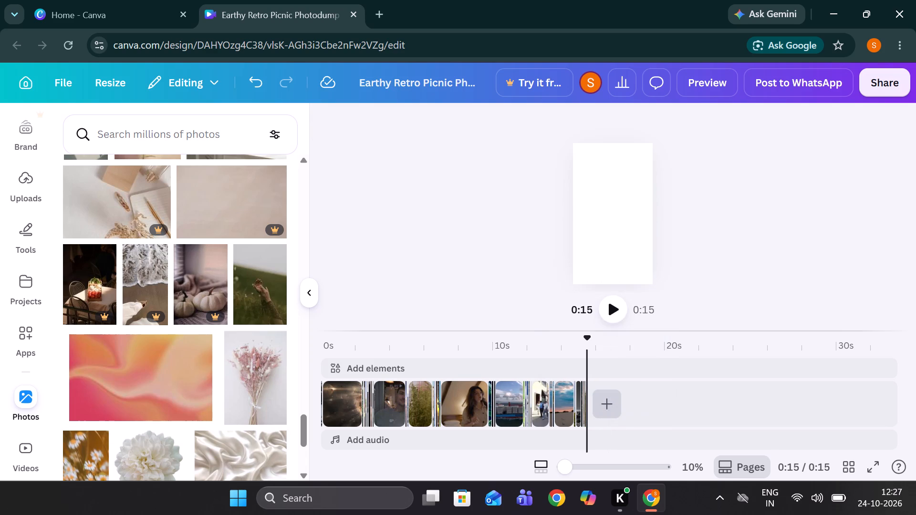
left_click(306, 472)
triple_click(306, 472)
triple_click(306, 472)
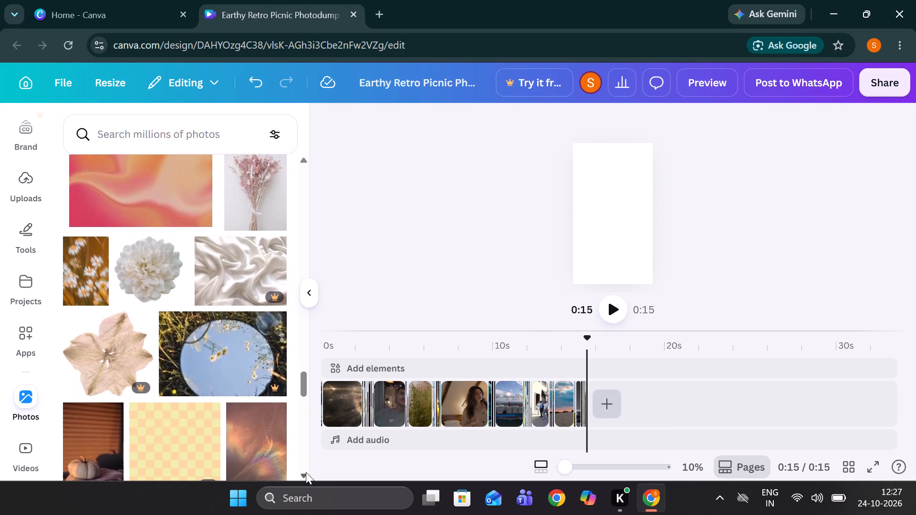
triple_click(306, 472)
triple_click(306, 472)
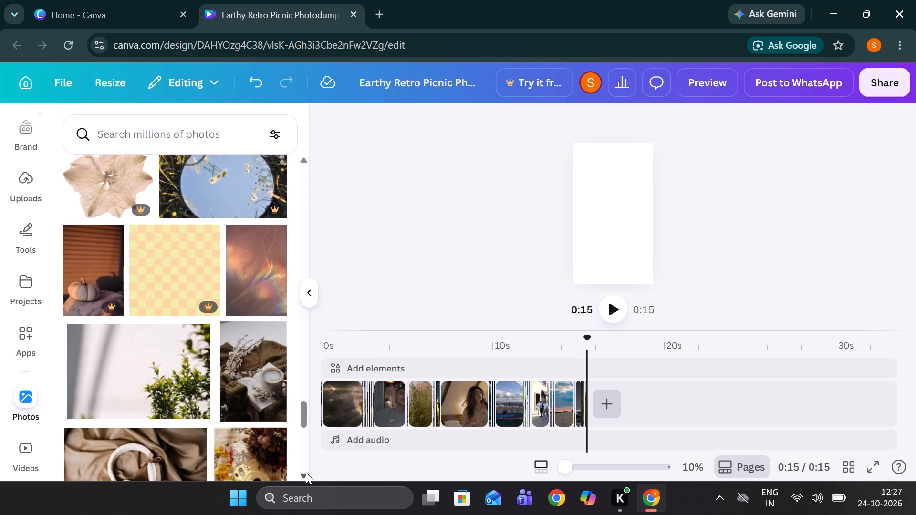
triple_click(306, 472)
triple_click(306, 472)
triple_click(306, 472)
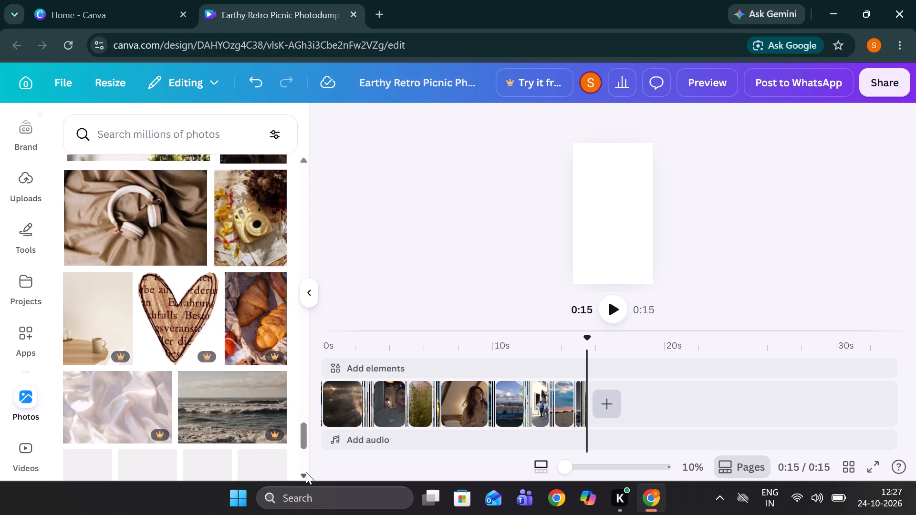
triple_click(306, 472)
triple_click(306, 472)
double_click(306, 472)
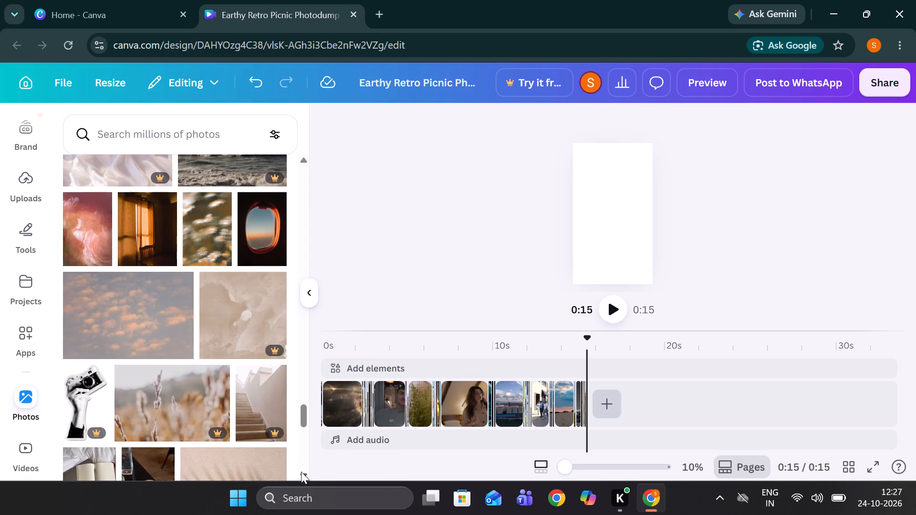
triple_click(302, 473)
triple_click(302, 473)
triple_click(302, 473)
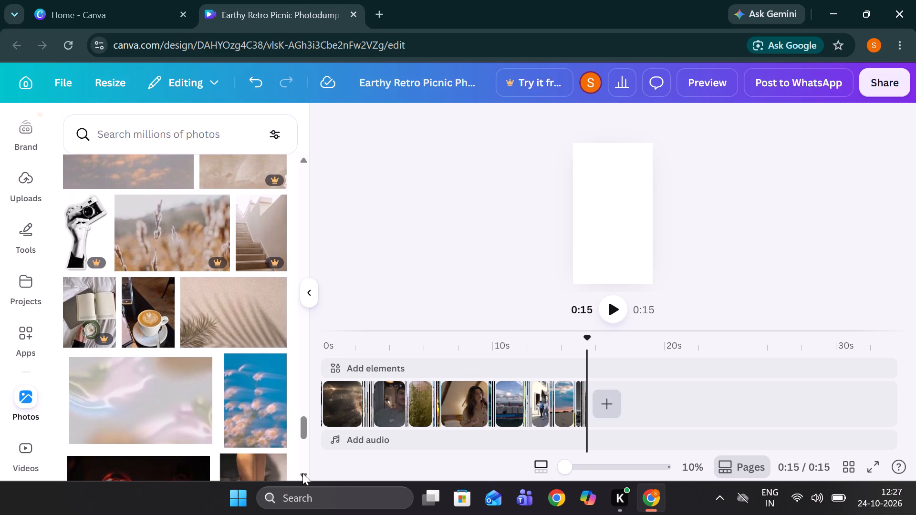
left_click(302, 473)
left_click(302, 473)
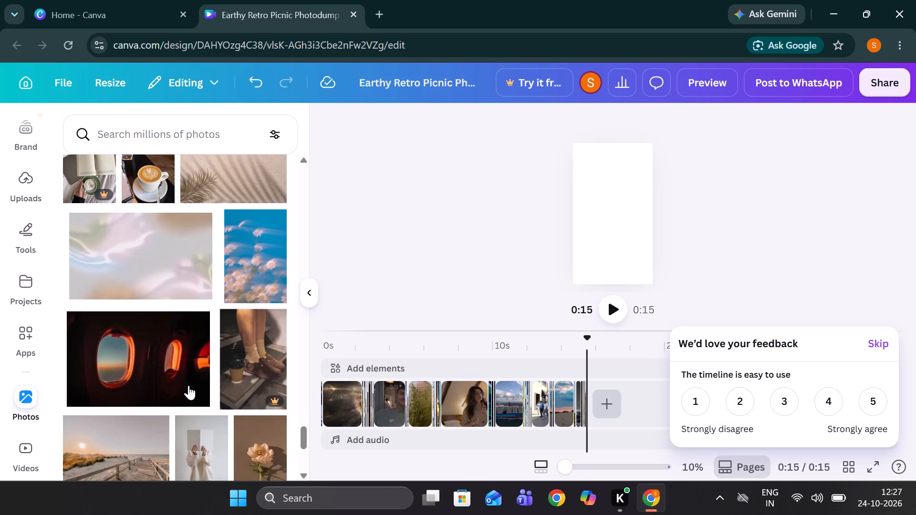
triple_click(297, 470)
left_click_drag(297, 470, 302, 469)
triple_click(302, 469)
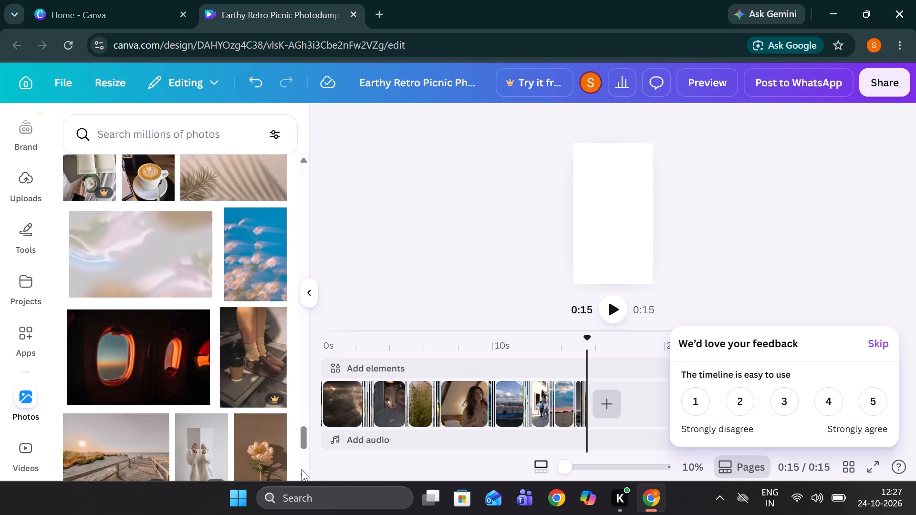
double_click(302, 469)
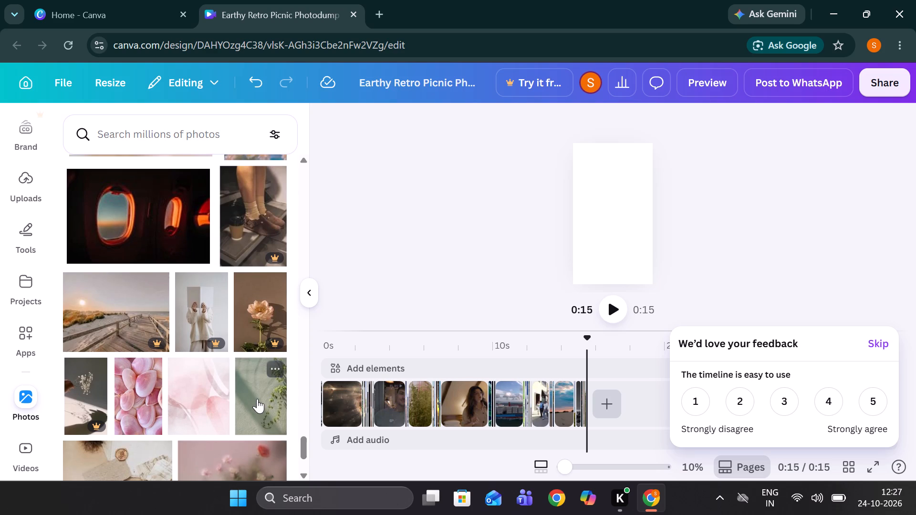
left_click(134, 382)
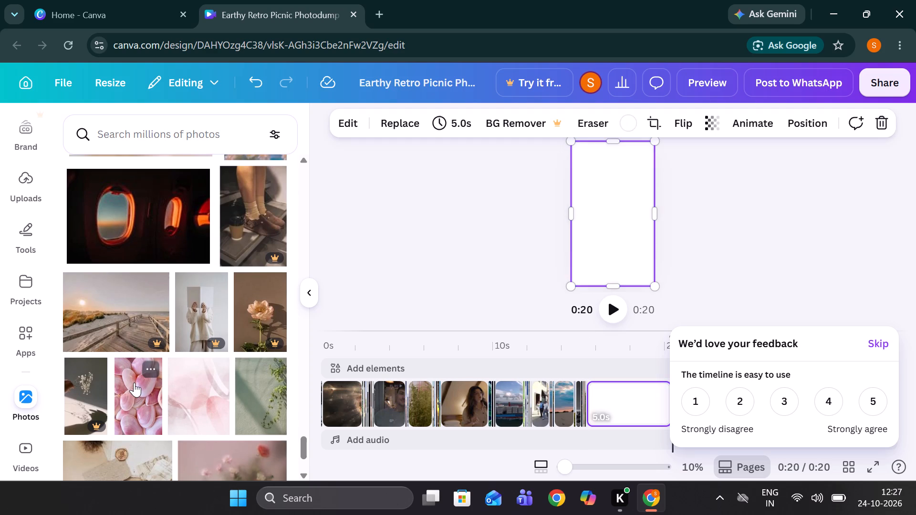
left_click(889, 338)
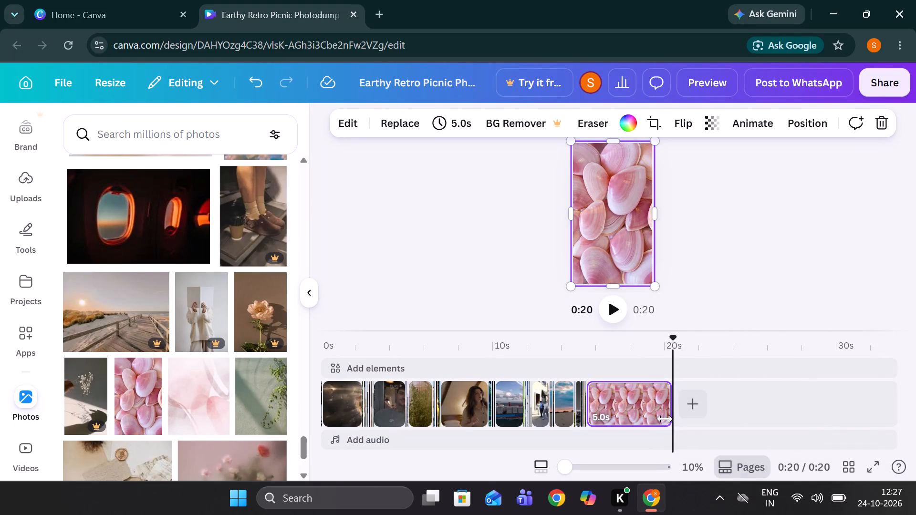
Shorten the pink seashells clip at the end of the timeline to 0.3 s.
left_click(668, 407)
left_click_drag(668, 407, 598, 410)
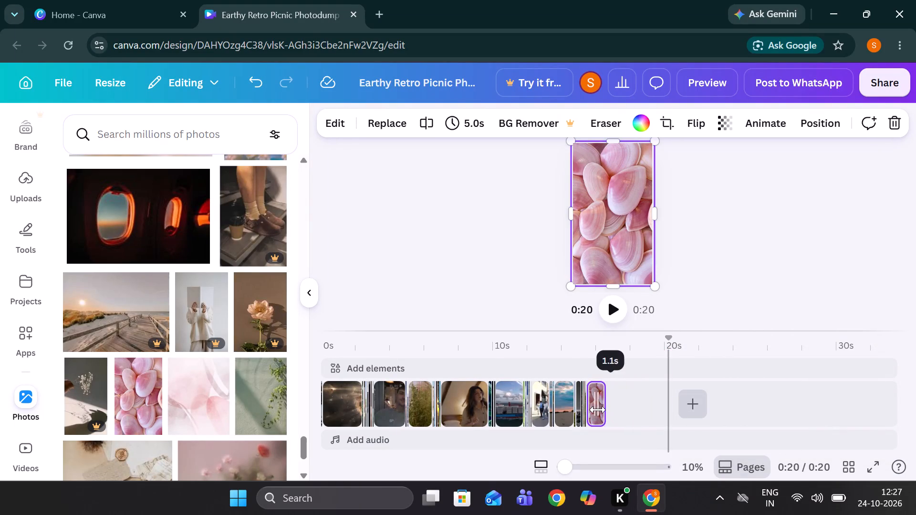
left_click_drag(598, 410, 588, 408)
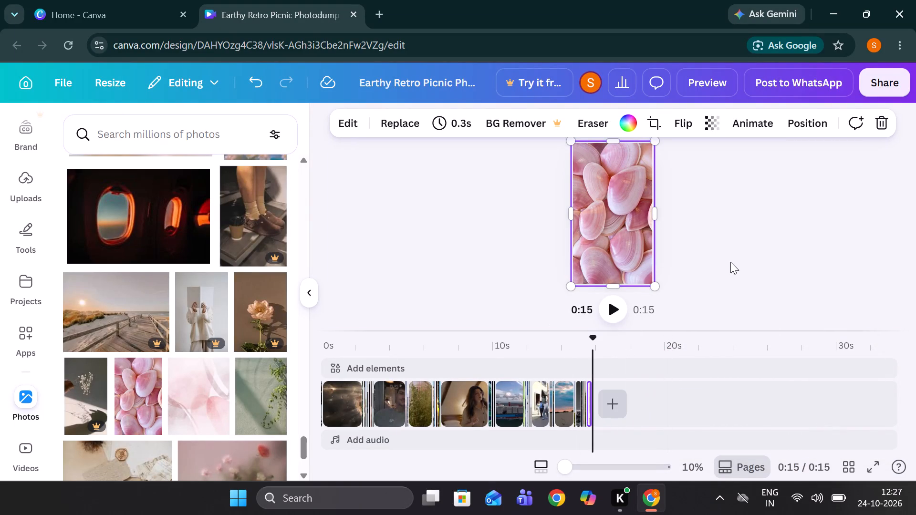
left_click(730, 262)
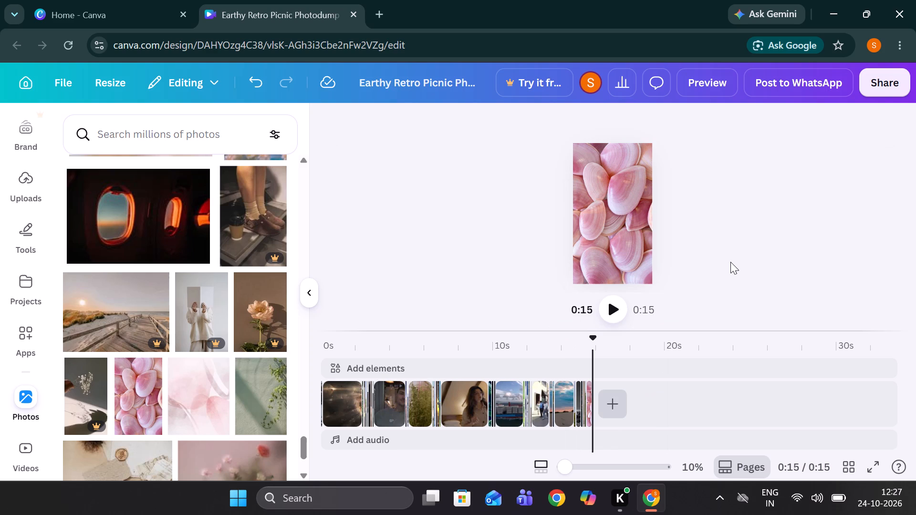
Append the stock photo of a sunlit bedroom with a sheer curtain and wall pictures to the end of the timeline.
left_click(613, 410)
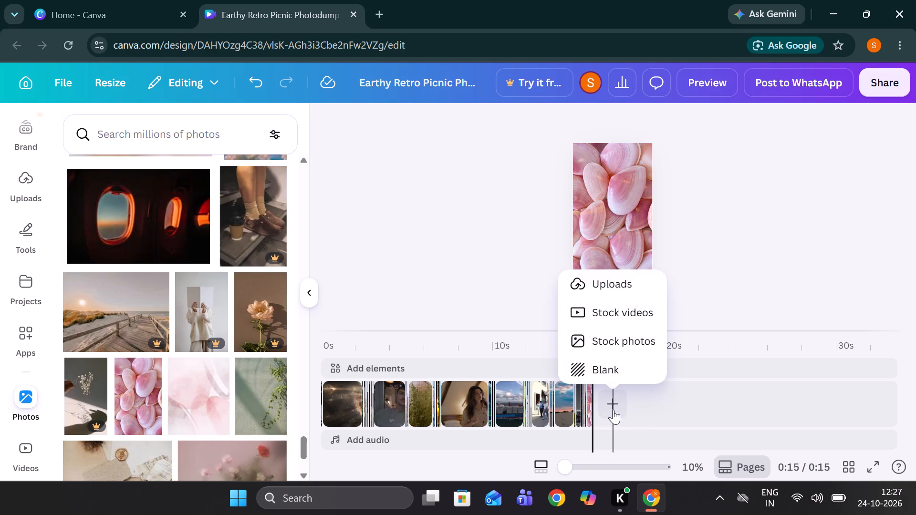
left_click(603, 338)
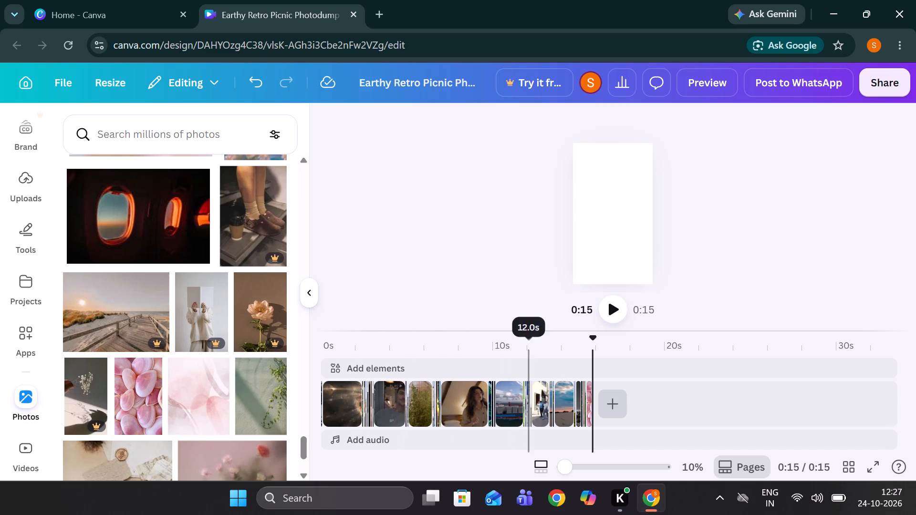
left_click(610, 397)
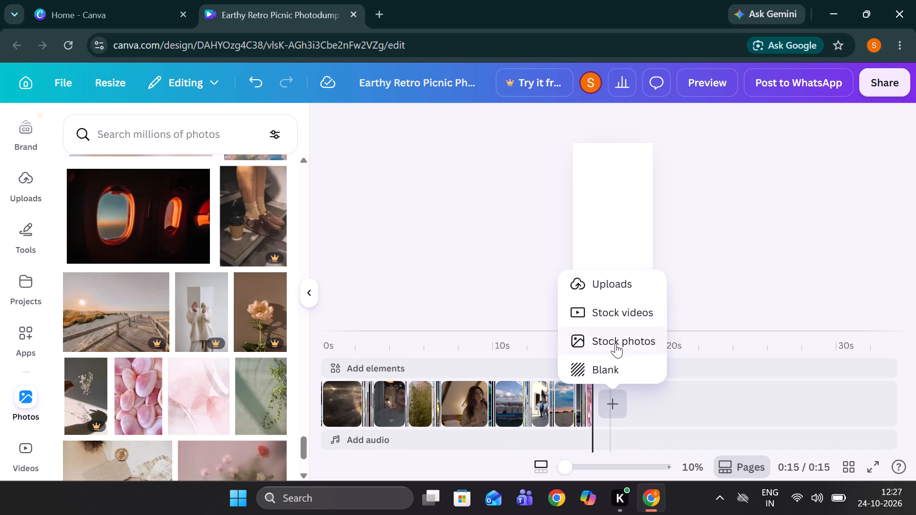
left_click(615, 343)
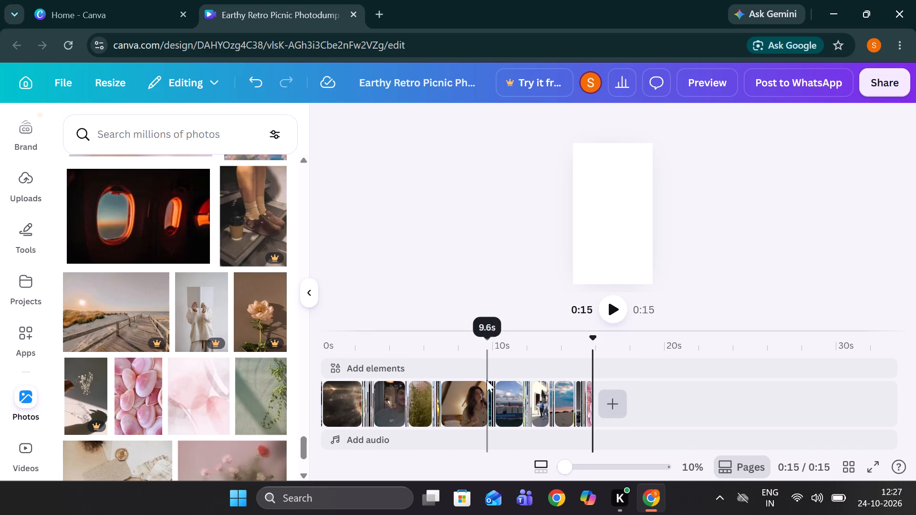
left_click(615, 397)
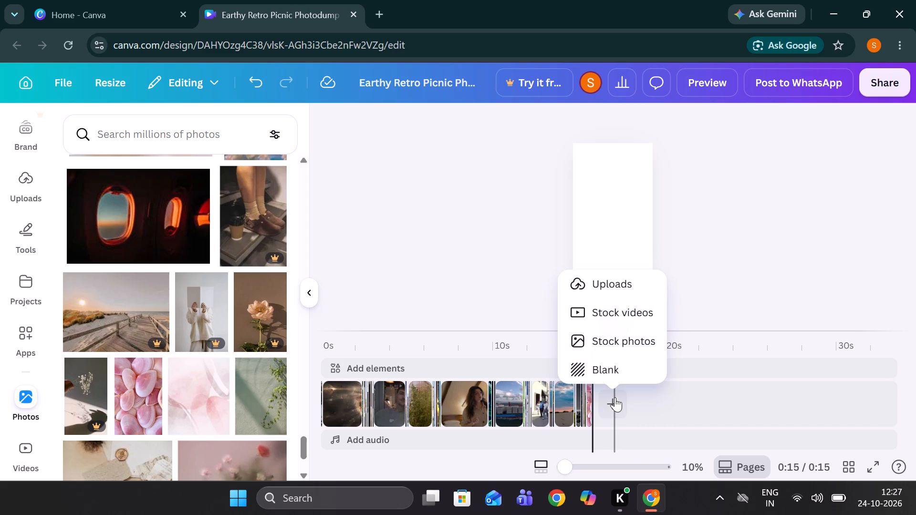
left_click(618, 344)
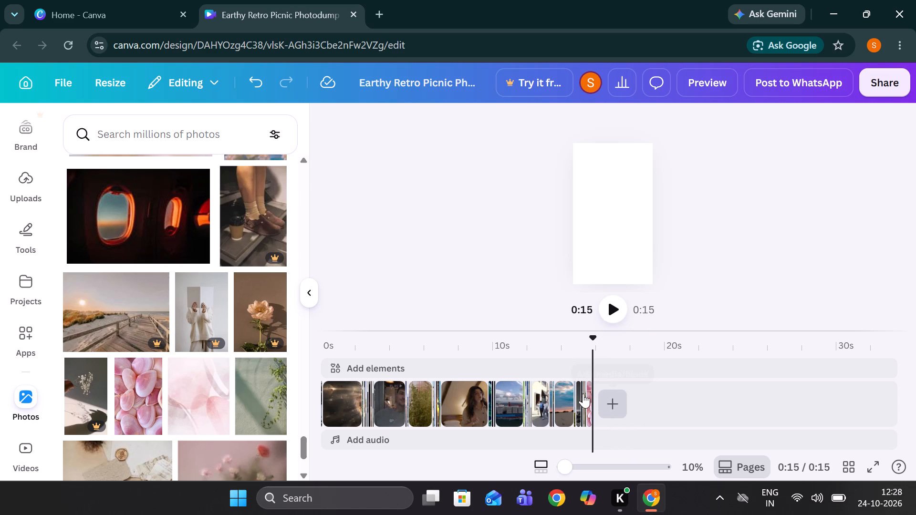
left_click(615, 400)
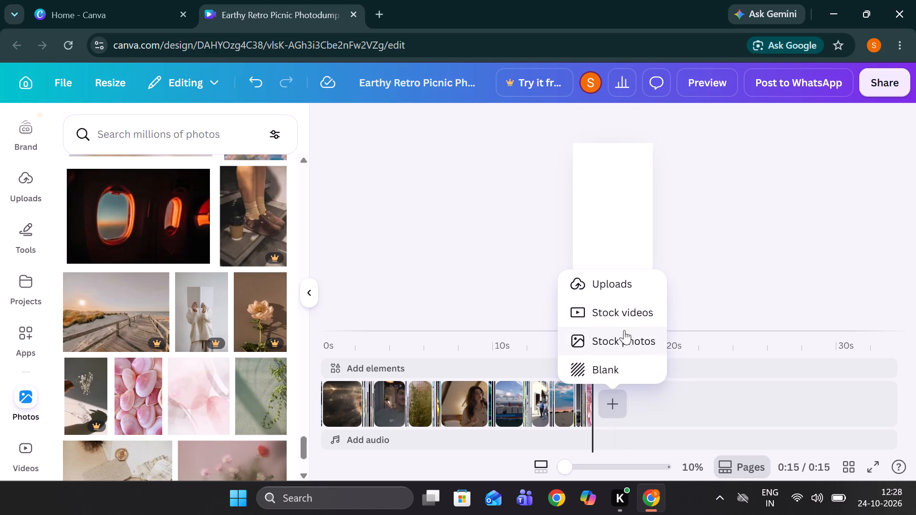
left_click(624, 336)
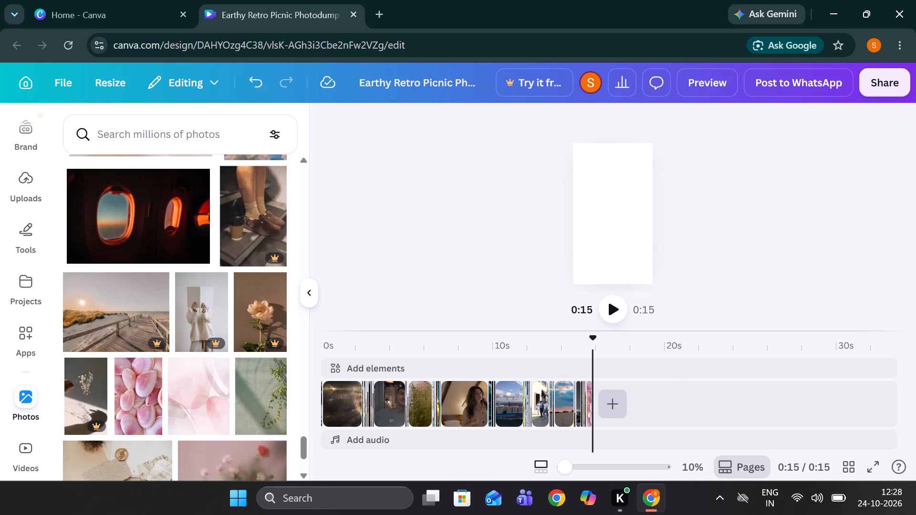
triple_click(302, 471)
triple_click(302, 471)
double_click(302, 471)
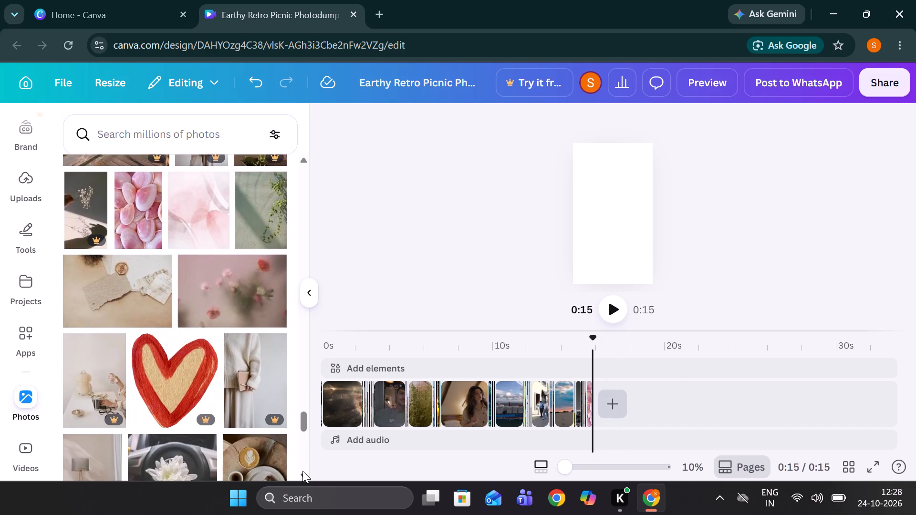
triple_click(302, 471)
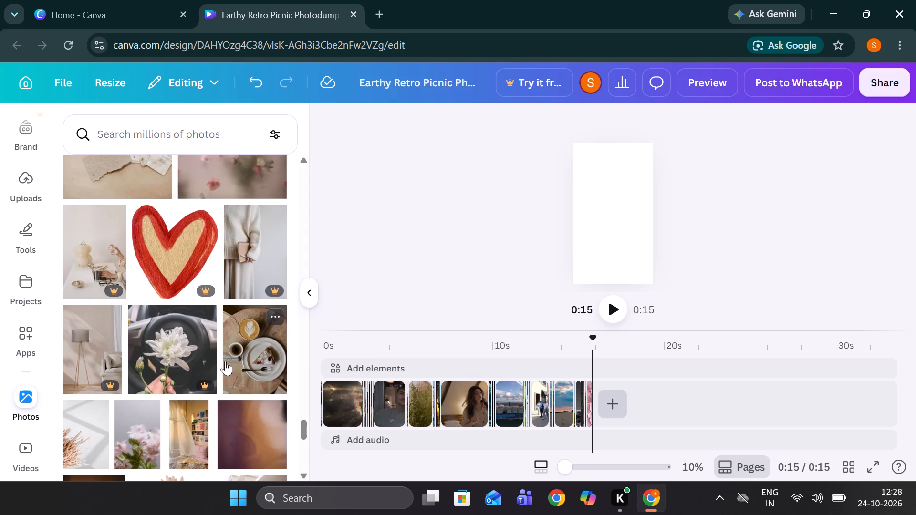
triple_click(304, 472)
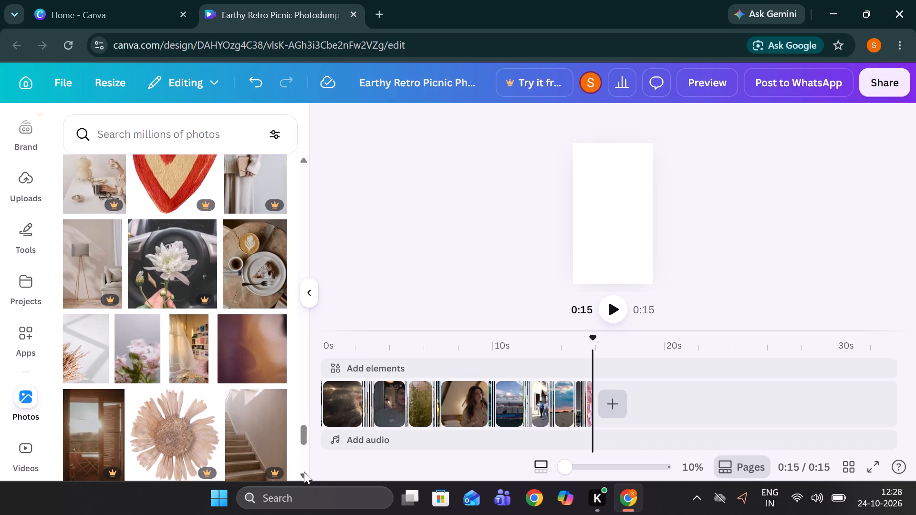
left_click(304, 472)
left_click(304, 472)
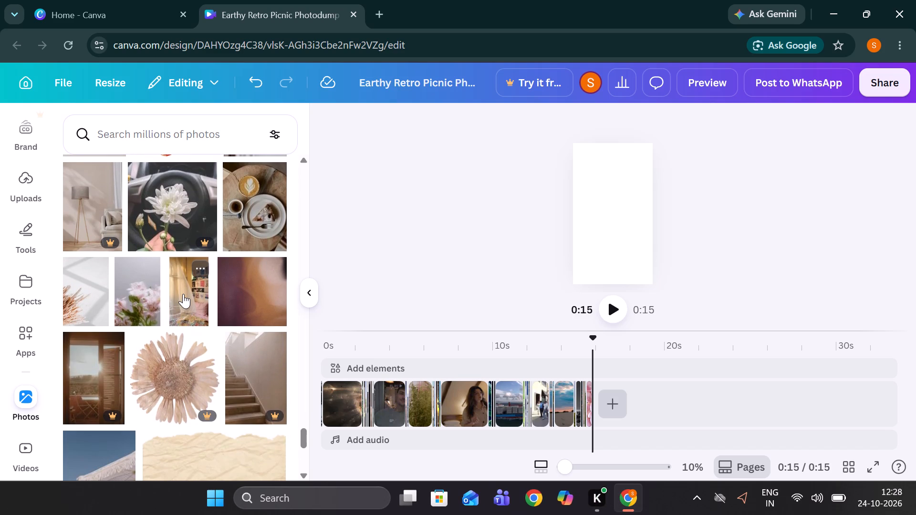
left_click(183, 294)
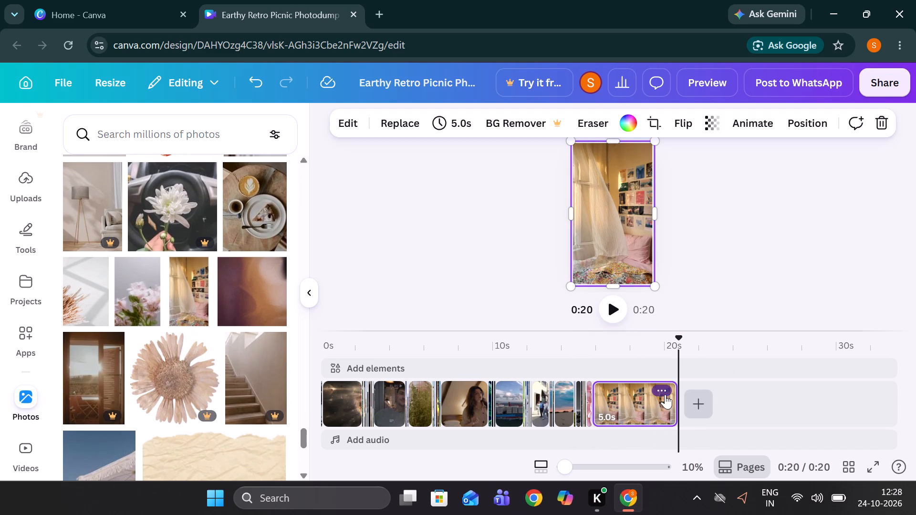
Shorten the sunlit bedroom clip at the end of the timeline to 0.1 s.
left_click(673, 398)
left_click_drag(673, 398, 659, 398)
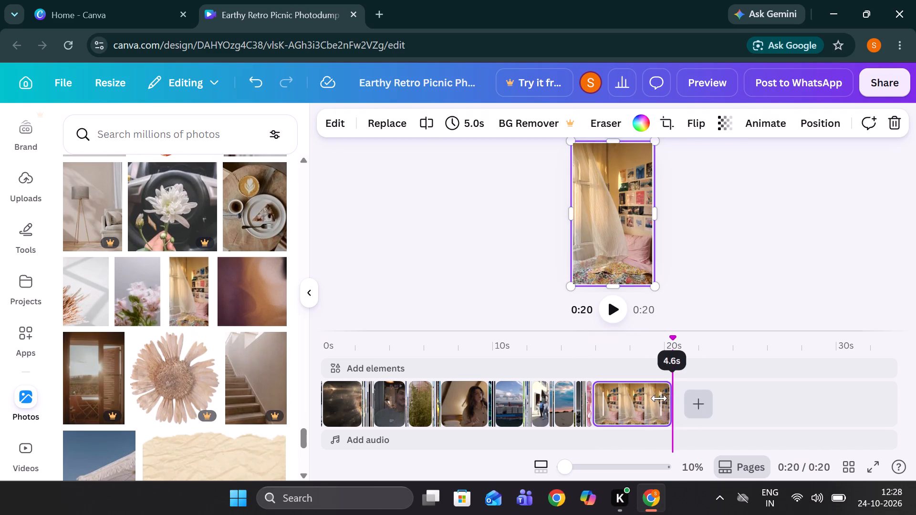
left_click_drag(659, 398, 584, 411)
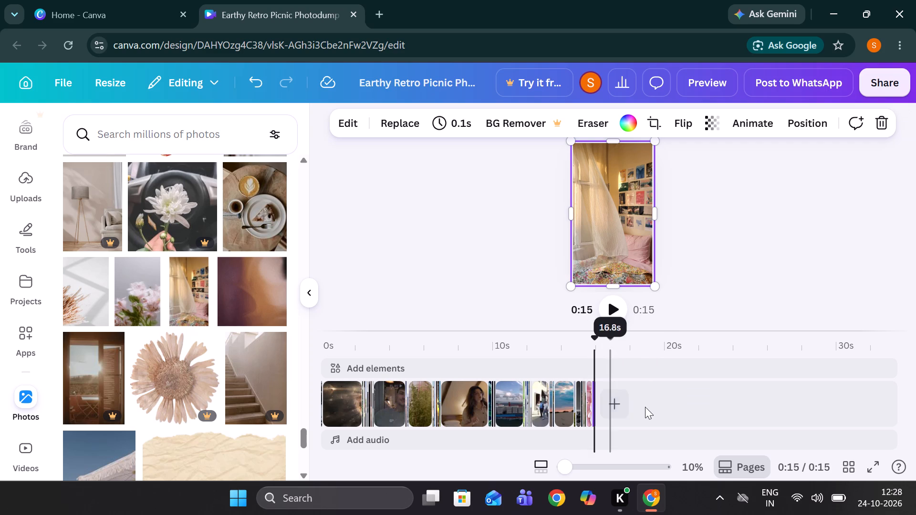
Append the stock photo of a person with an open notebook beside orange flowers to the end of the timeline.
left_click(610, 398)
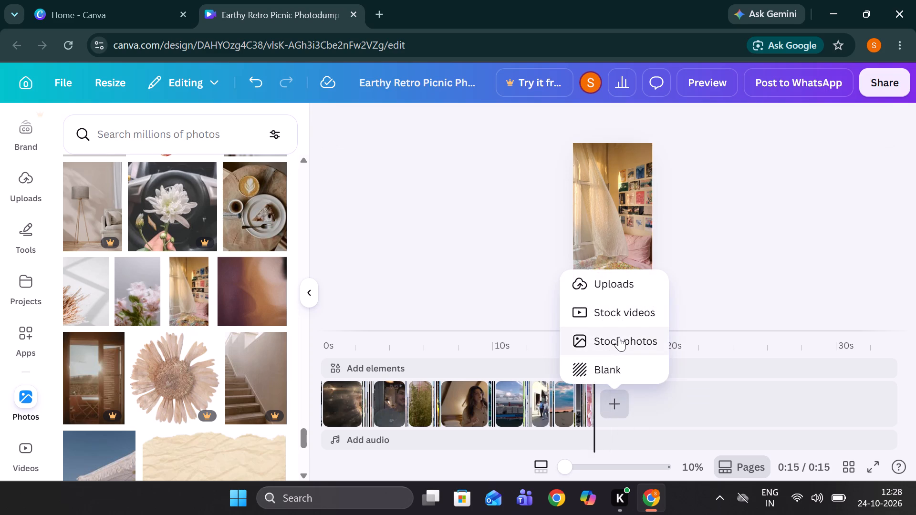
left_click(619, 337)
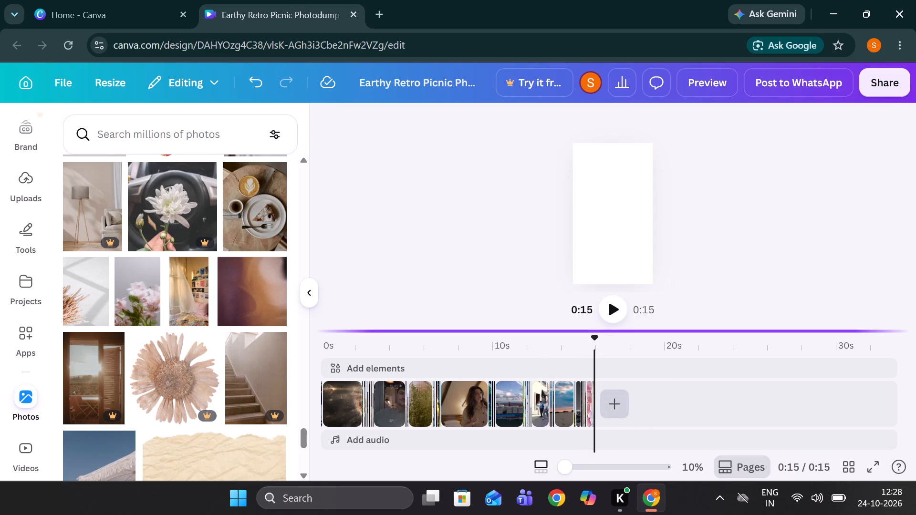
left_click(614, 399)
left_click(609, 330)
triple_click(301, 469)
triple_click(301, 469)
triple_click(301, 469)
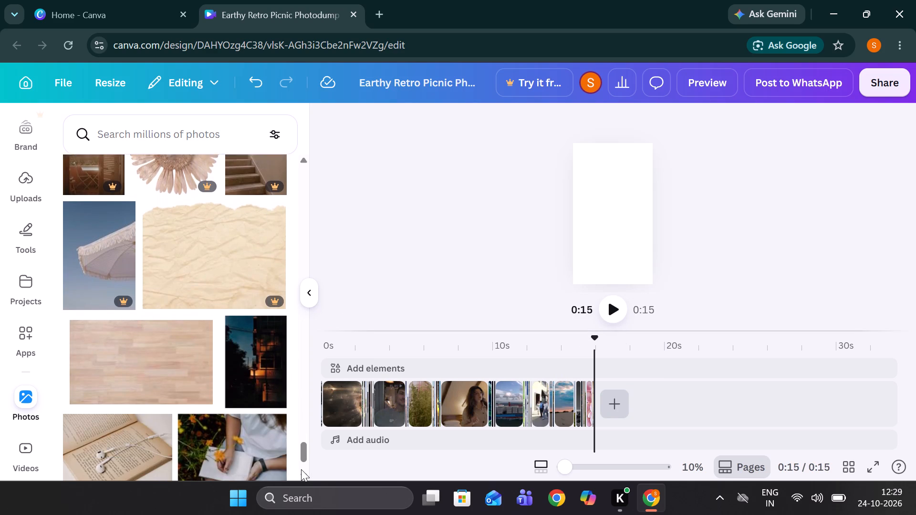
triple_click(301, 469)
left_click(301, 469)
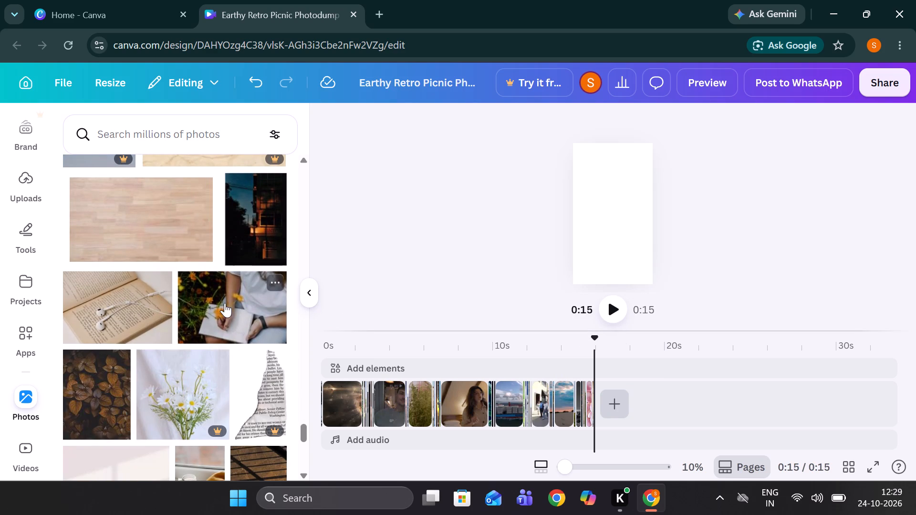
left_click(225, 303)
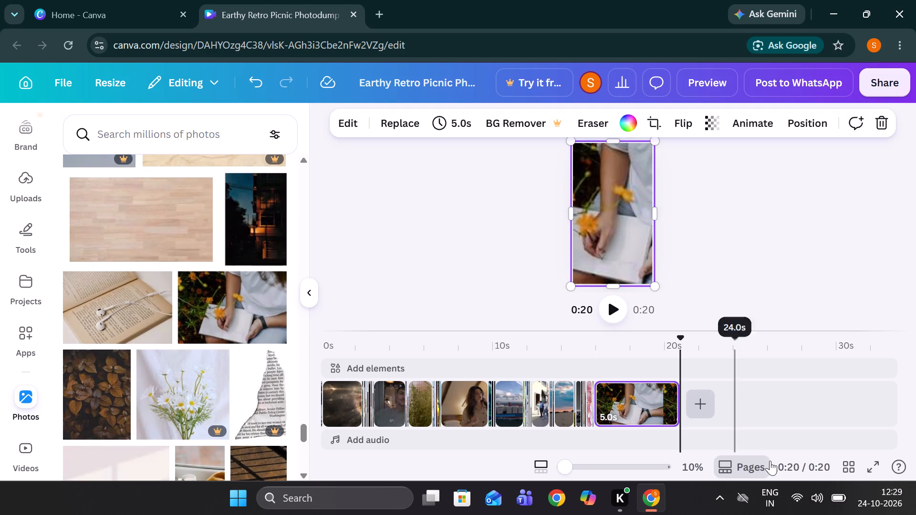
Shorten the clip of the person with the open notebook at the end of the timeline to 0.4 s.
left_click(675, 399)
left_click_drag(675, 399, 674, 399)
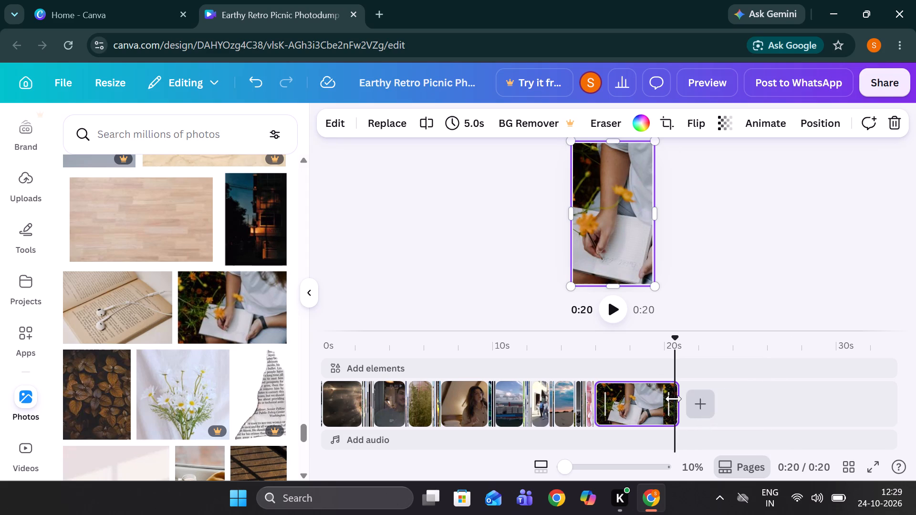
left_click_drag(674, 399, 597, 405)
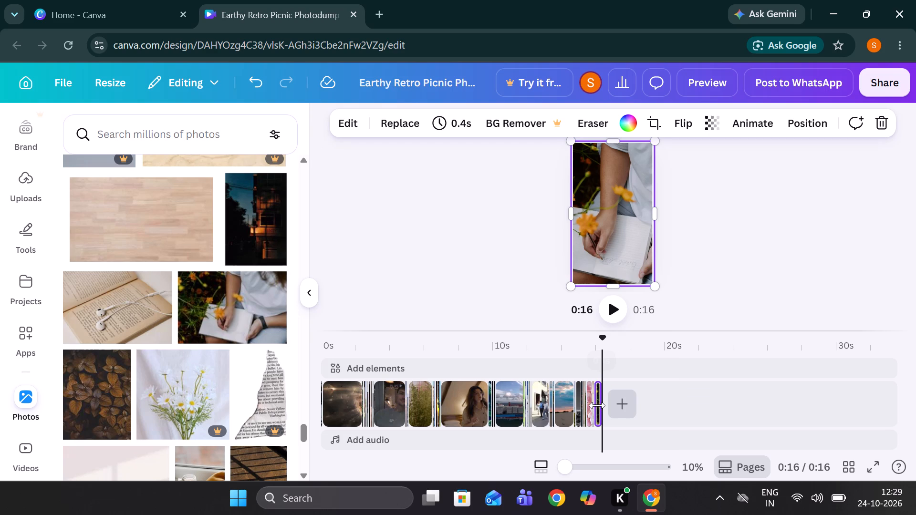
Append the stock photo of a person raising their arms in a yellow flower field under a cloudy sky to the end of the timeline.
left_click(626, 397)
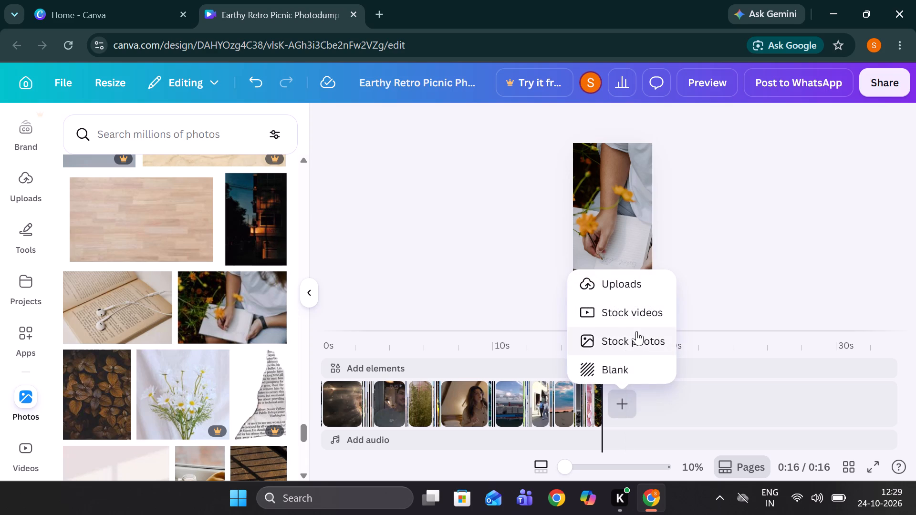
left_click(636, 331)
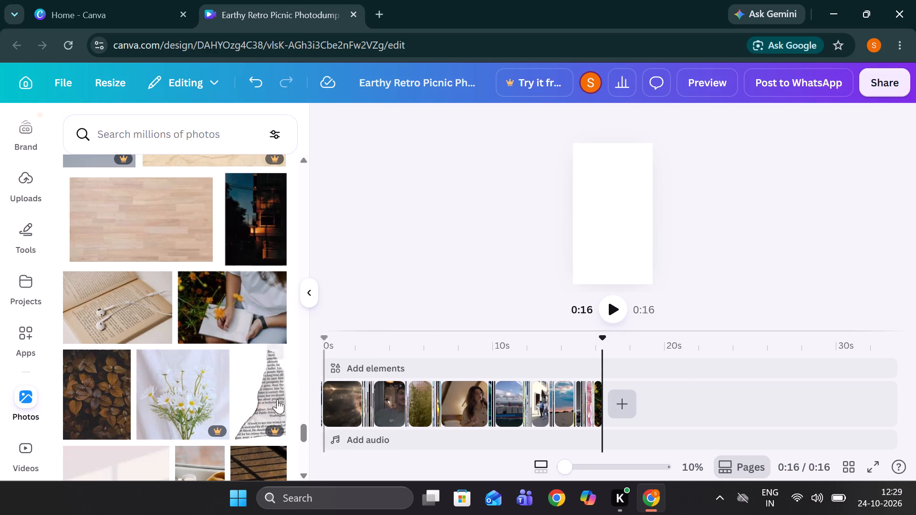
triple_click(306, 472)
triple_click(306, 472)
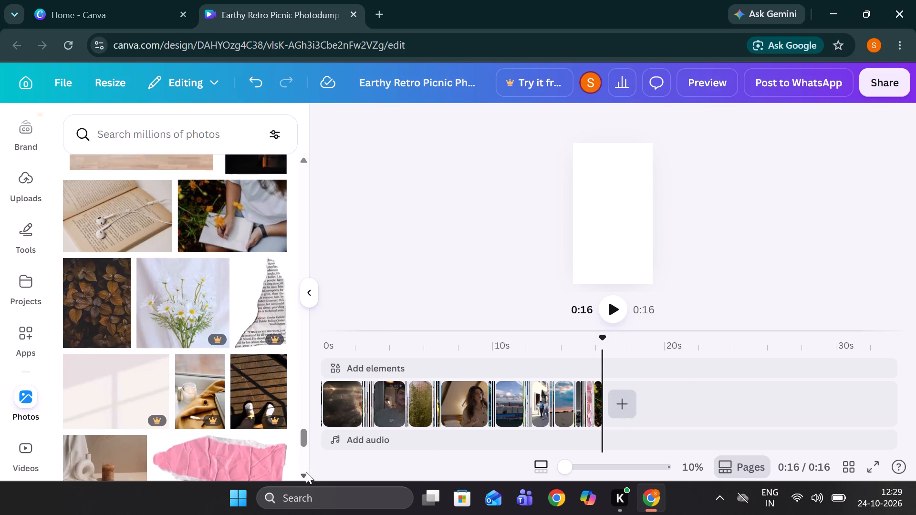
triple_click(306, 472)
left_click(306, 472)
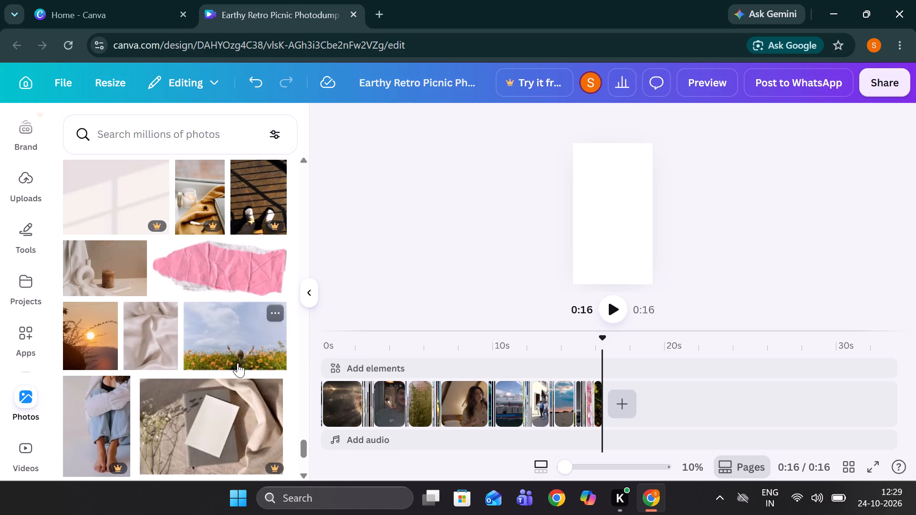
left_click(220, 335)
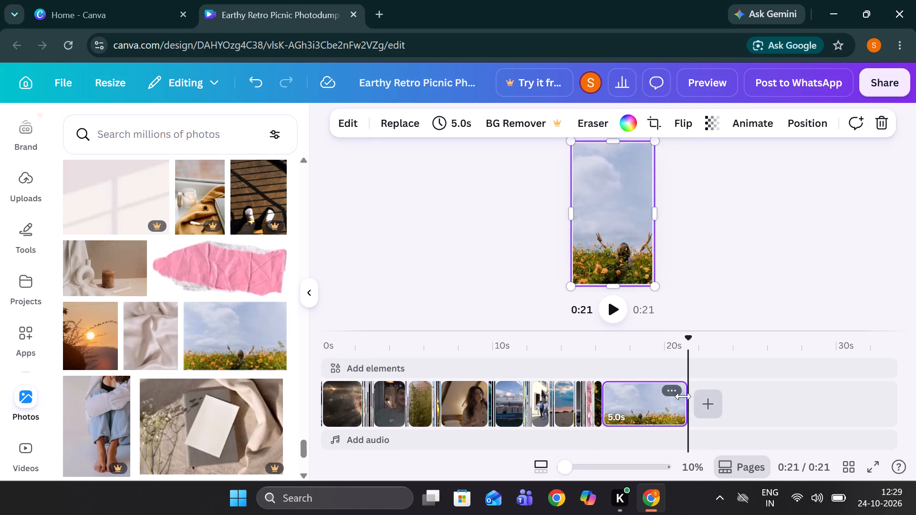
Shorten the yellow flower field clip at the end of the timeline to about 0.1 s.
left_click(682, 396)
left_click_drag(682, 396, 598, 402)
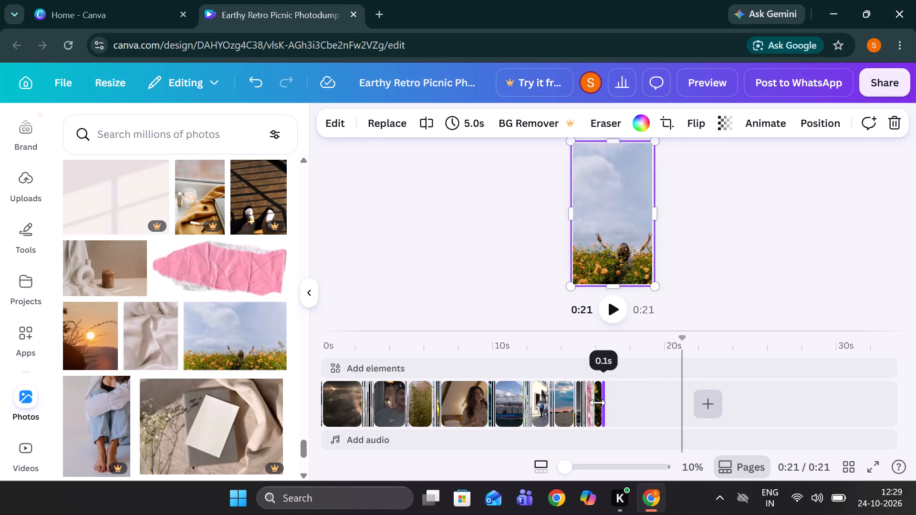
left_click_drag(598, 402, 603, 404)
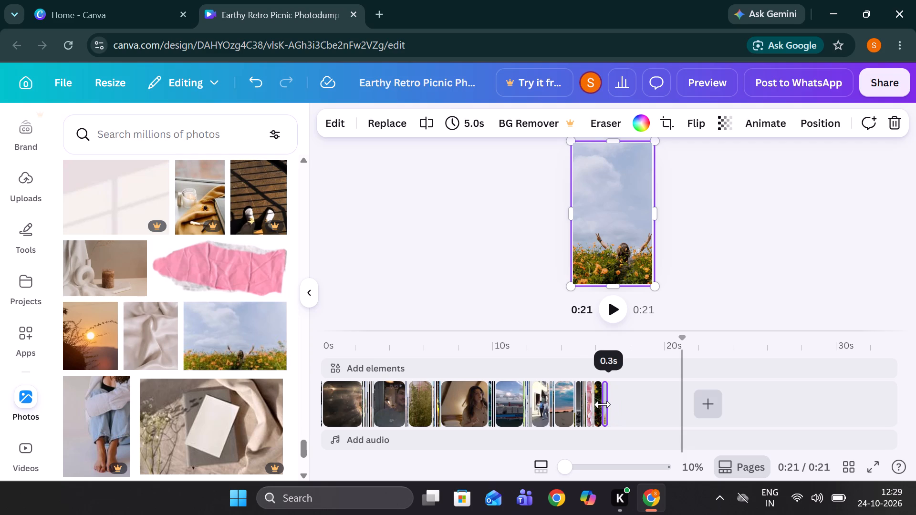
left_click_drag(603, 404, 604, 404)
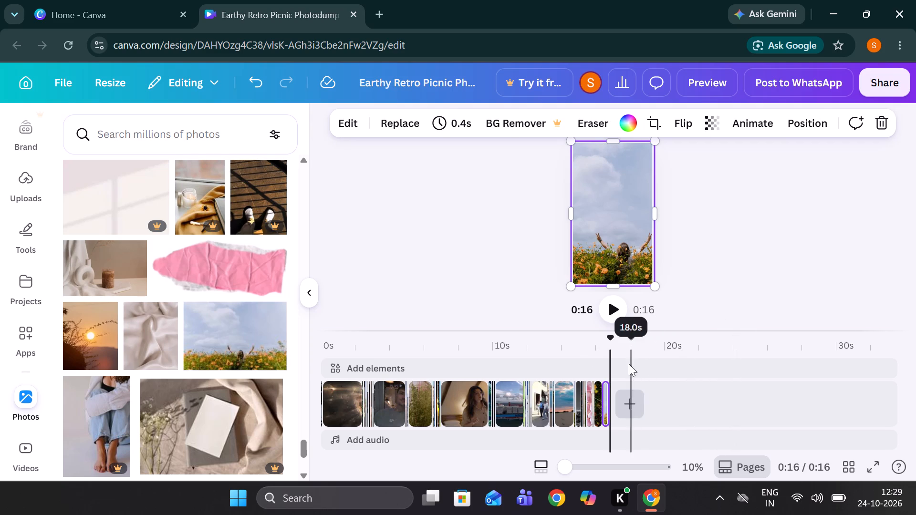
left_click(605, 397)
left_click_drag(605, 397, 586, 397)
Append the stock photo of sunglasses and gold rings on an open book to the end of the timeline.
left_click(622, 397)
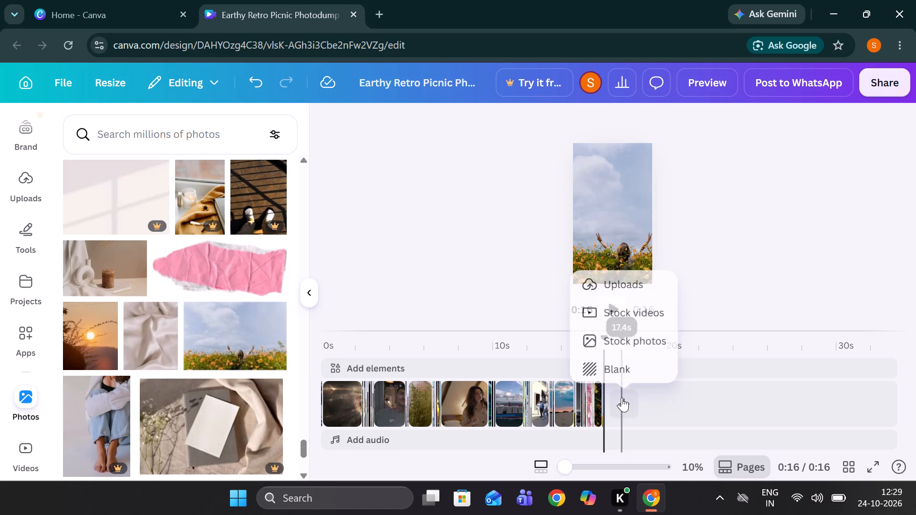
left_click(623, 336)
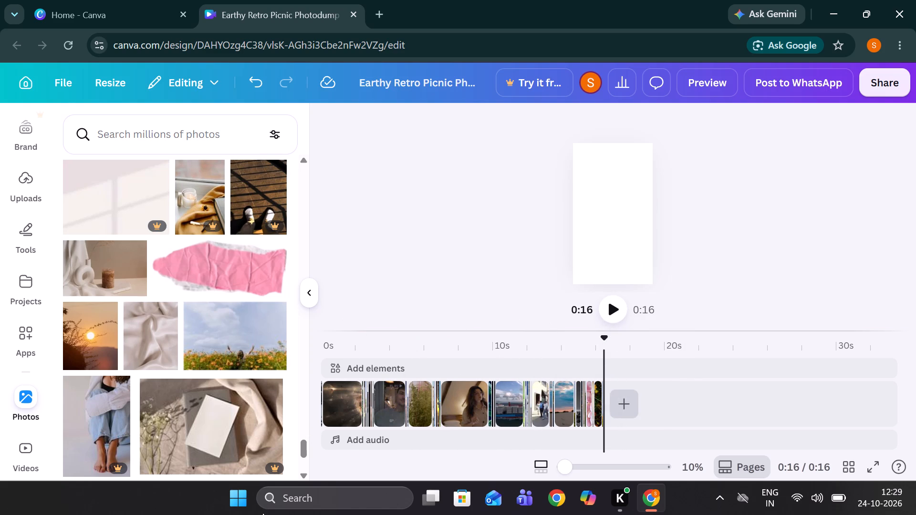
triple_click(303, 472)
triple_click(303, 472)
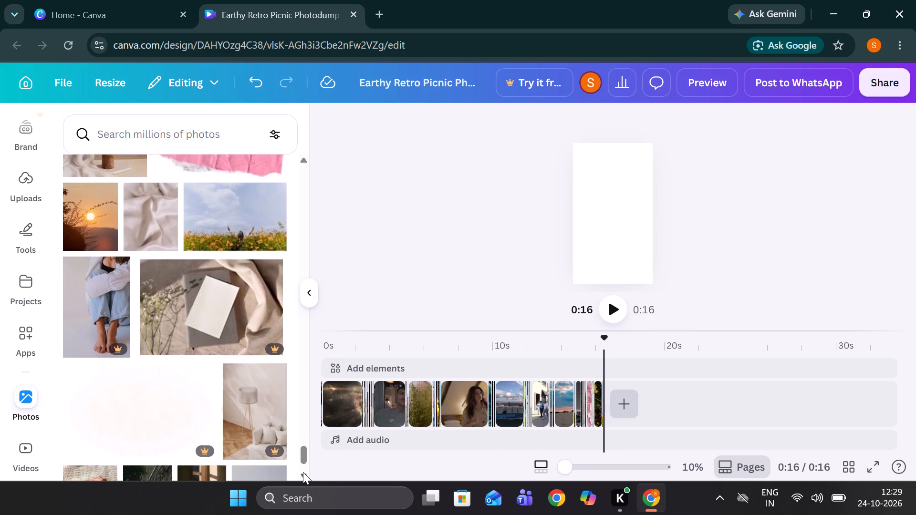
triple_click(303, 472)
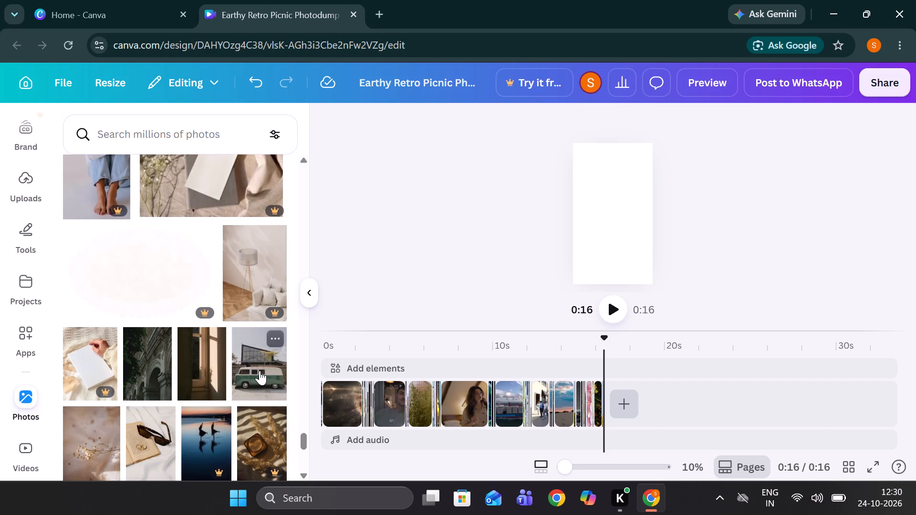
left_click(147, 427)
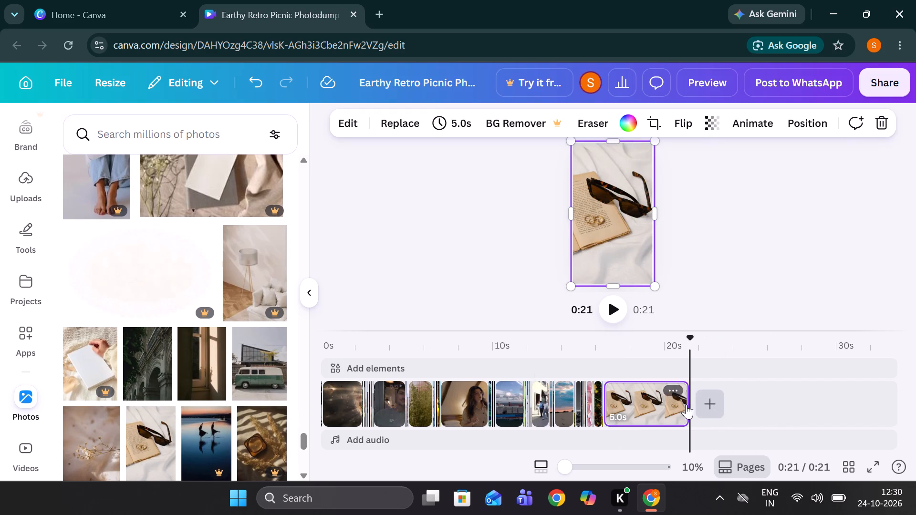
Shorten the sunglasses and book clip at the end of the timeline to 0.1 s.
left_click(682, 399)
left_click_drag(682, 399, 606, 405)
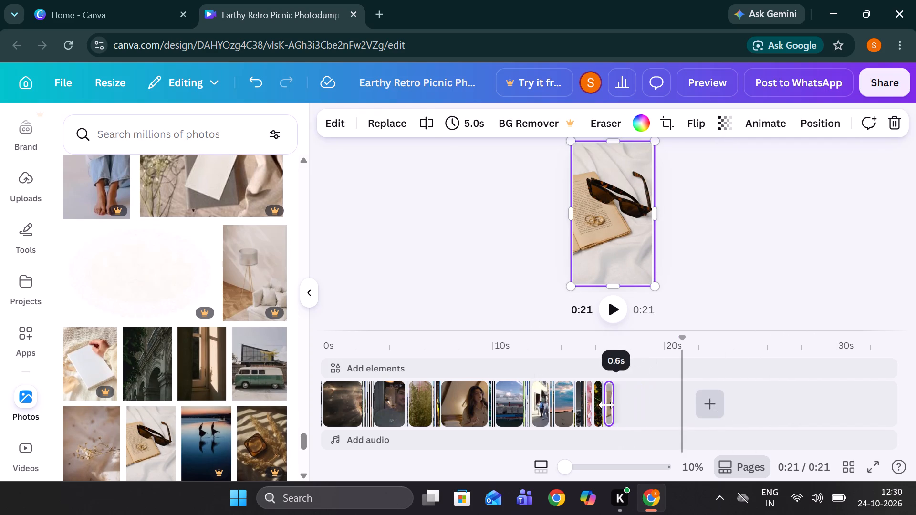
left_click_drag(606, 405, 584, 404)
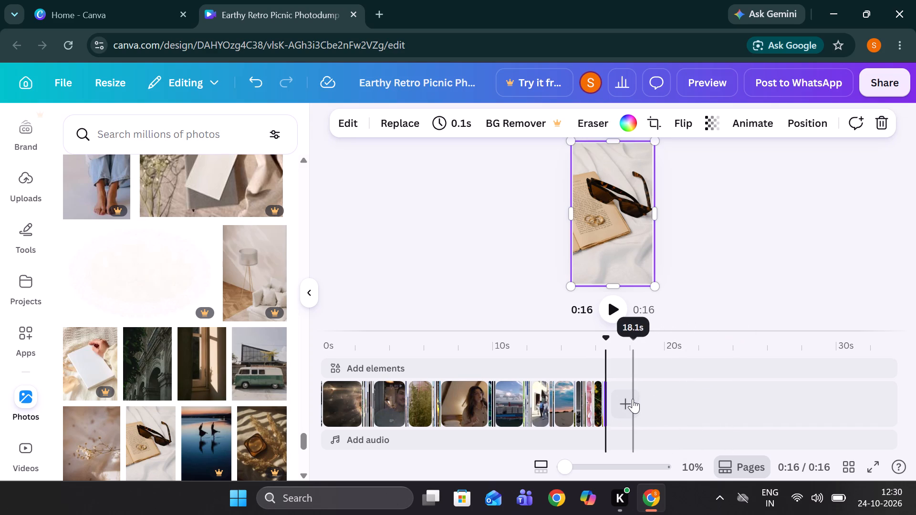
Append the stock photo of a bird flying in a pink and orange sunset sky to the end of the timeline.
left_click(633, 399)
left_click(626, 350)
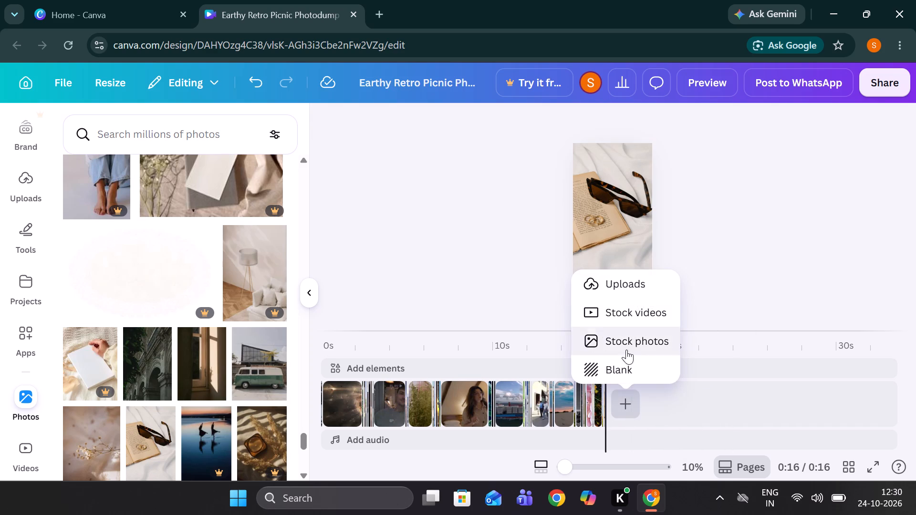
triple_click(301, 471)
triple_click(301, 471)
triple_click(301, 471)
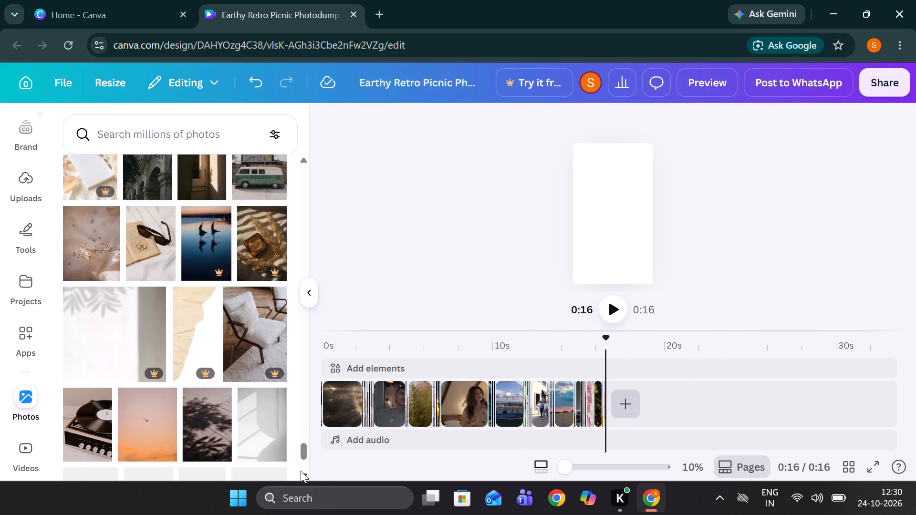
double_click(301, 471)
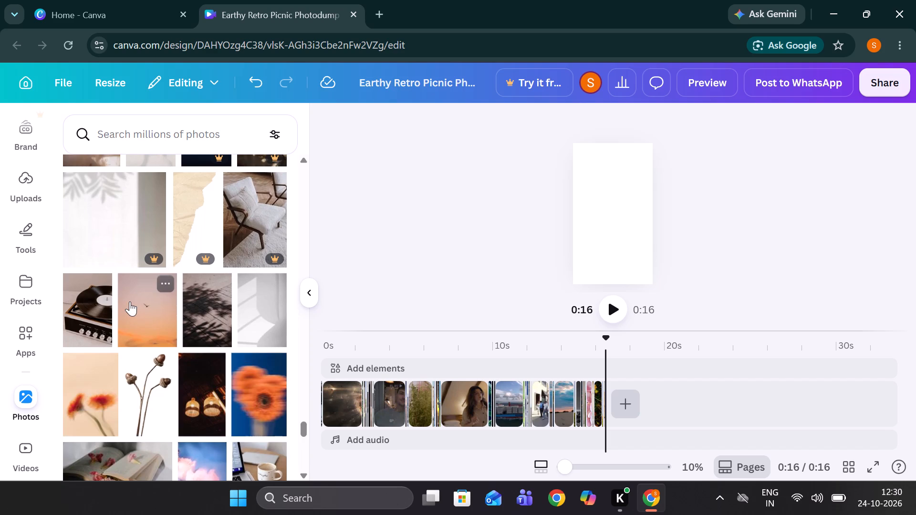
left_click(143, 299)
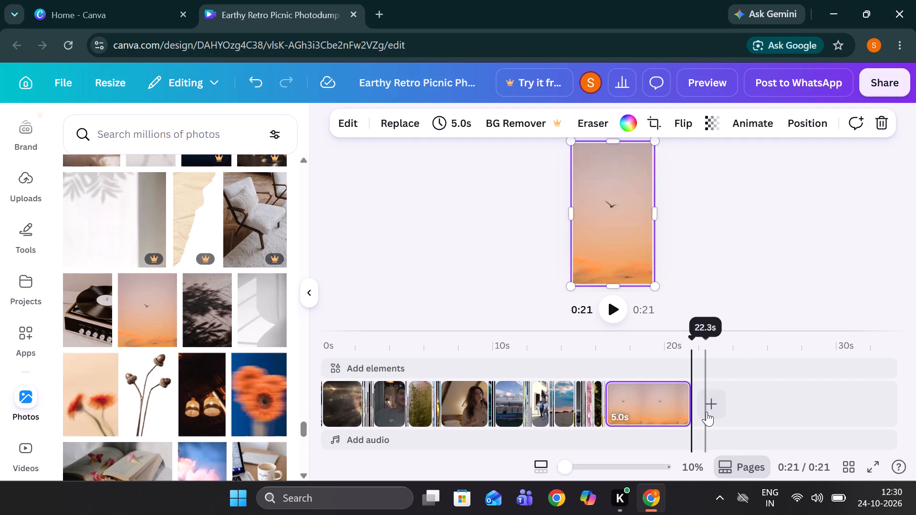
Shorten the bird in the sunset sky clip at the end of the timeline to 0.1 s.
left_click(686, 400)
left_click_drag(686, 400, 661, 401)
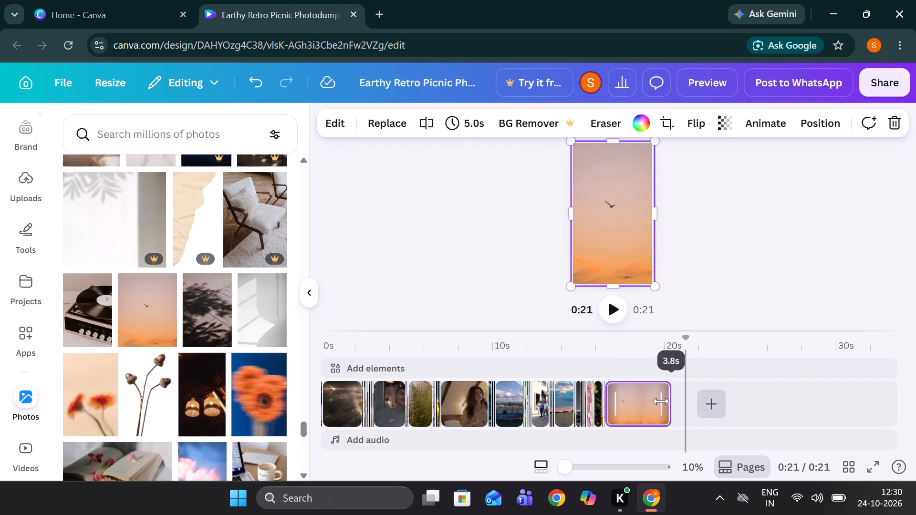
left_click_drag(661, 401, 591, 405)
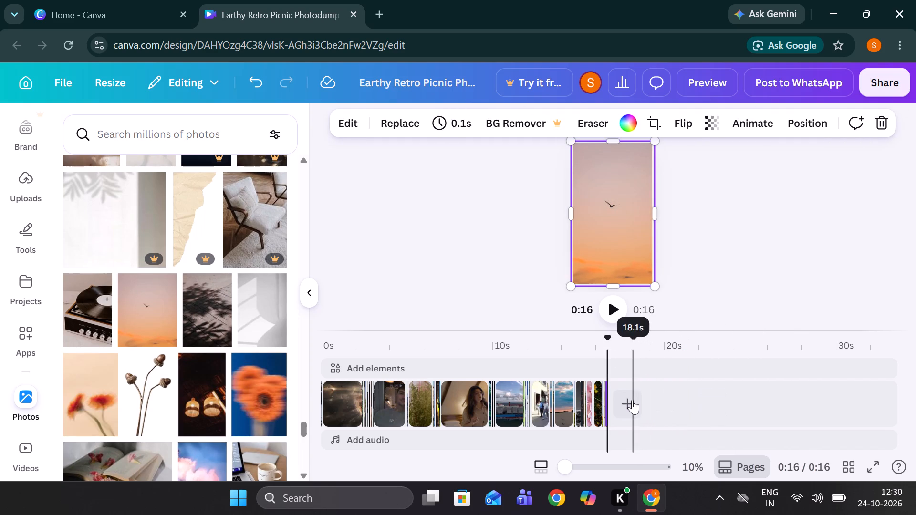
Append the stock photo of blurred orange flowers on a blue background to the end of the timeline.
left_click(632, 400)
left_click(624, 337)
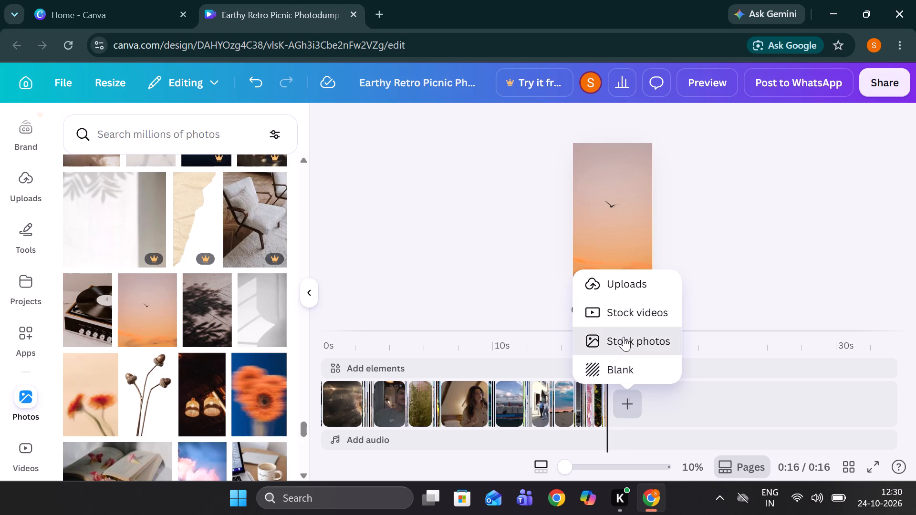
left_click(254, 379)
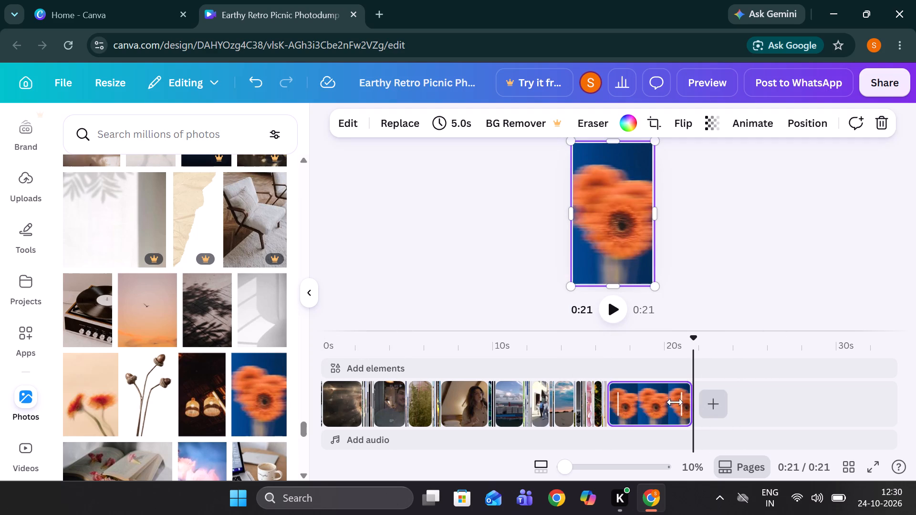
Shorten the blurred orange flowers clip at the end of the timeline to 0.1 s.
left_click(677, 400)
left_click_drag(677, 400, 596, 407)
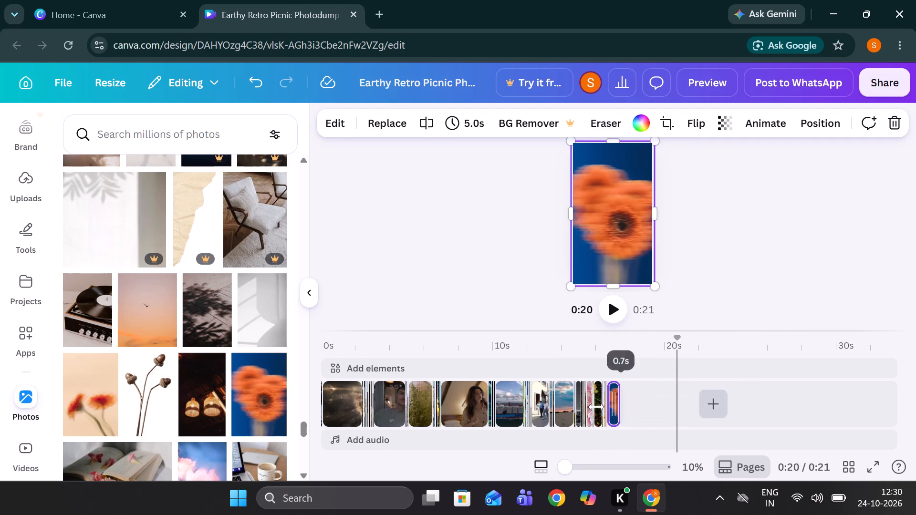
left_click_drag(596, 407, 565, 407)
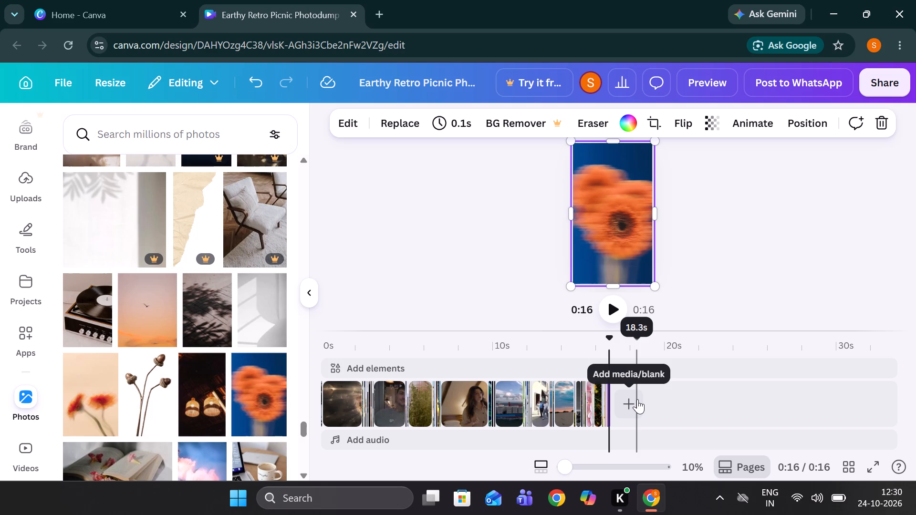
Append the stock photo of a blurred white flower on a red background to the end of the timeline.
left_click(629, 394)
left_click(632, 341)
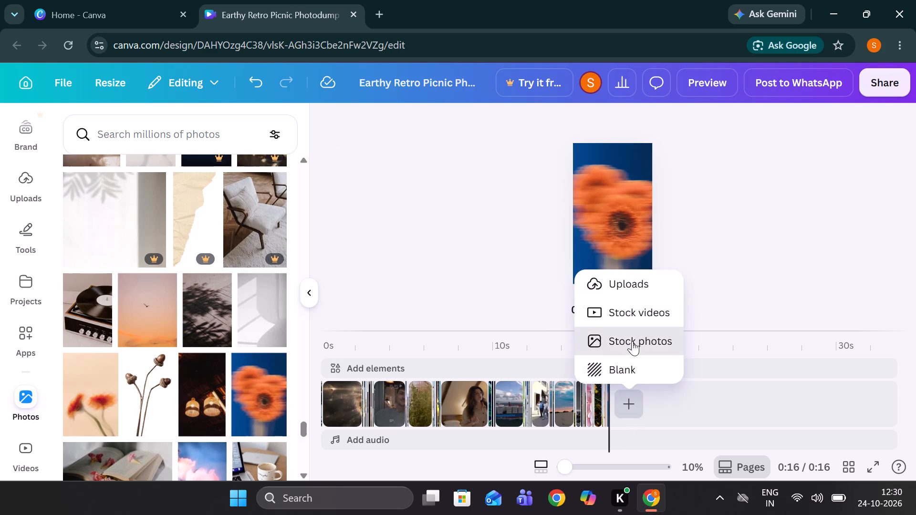
left_click(295, 466)
left_click(299, 471)
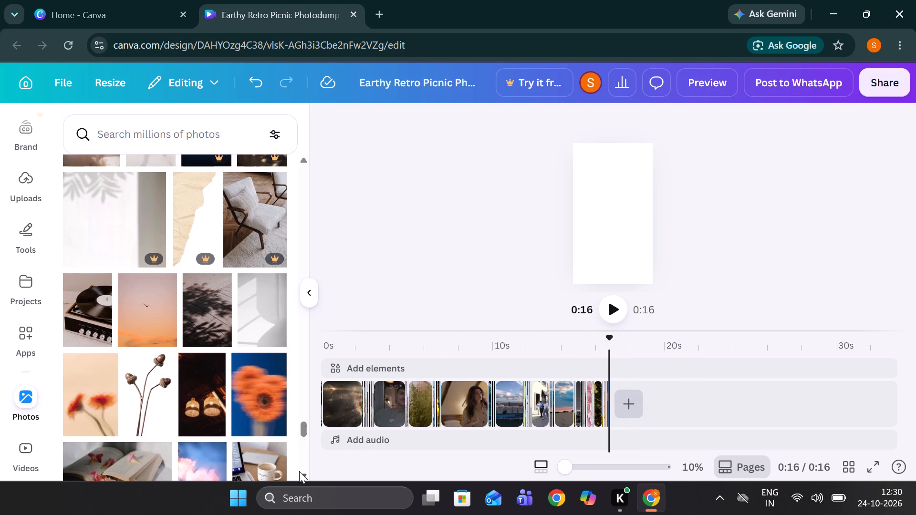
triple_click(299, 471)
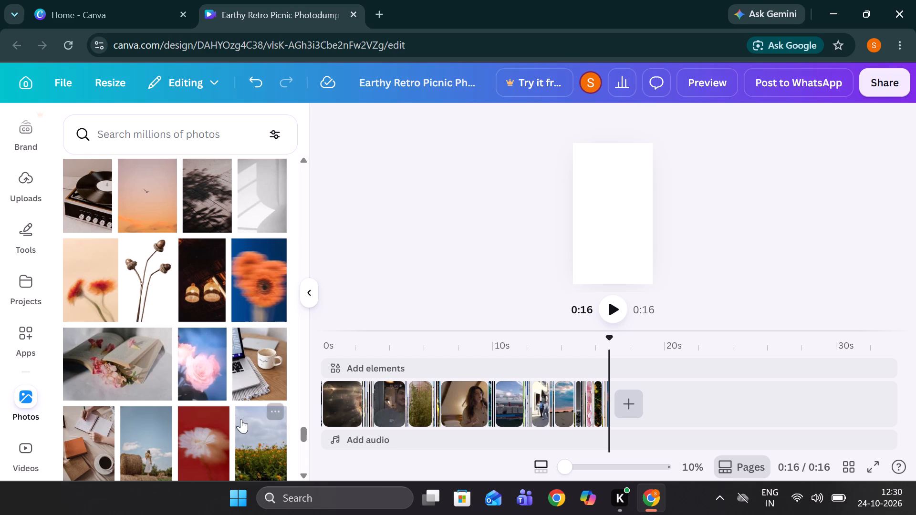
left_click(200, 431)
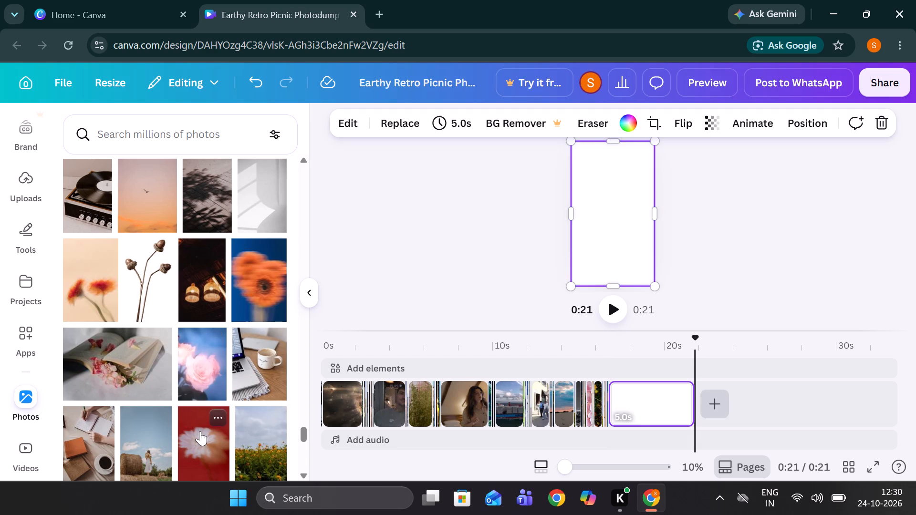
Shorten the white flower on red clip at the end of the timeline to about 0.1 s.
left_click(683, 399)
left_click_drag(683, 399, 596, 396)
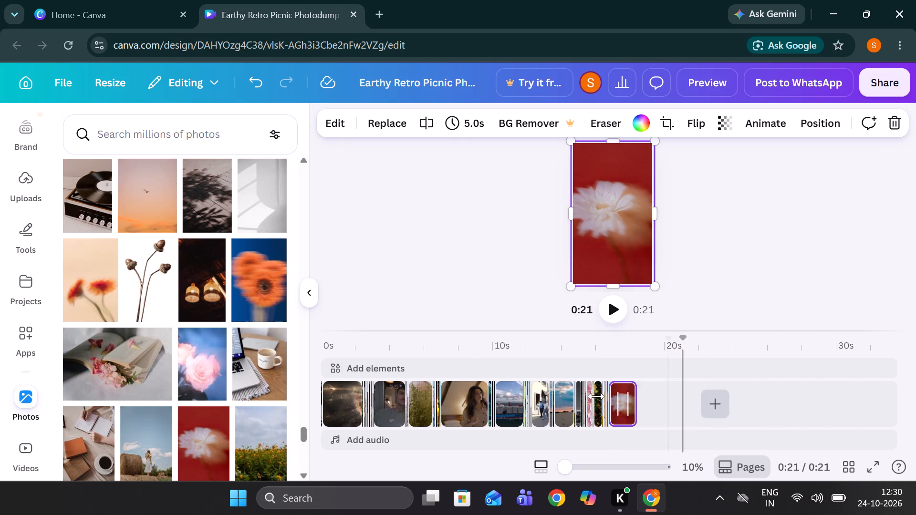
left_click_drag(596, 396, 595, 396)
Append the stock photo of white sneakers resting among yellow wildflowers to the end of the timeline.
left_click(624, 397)
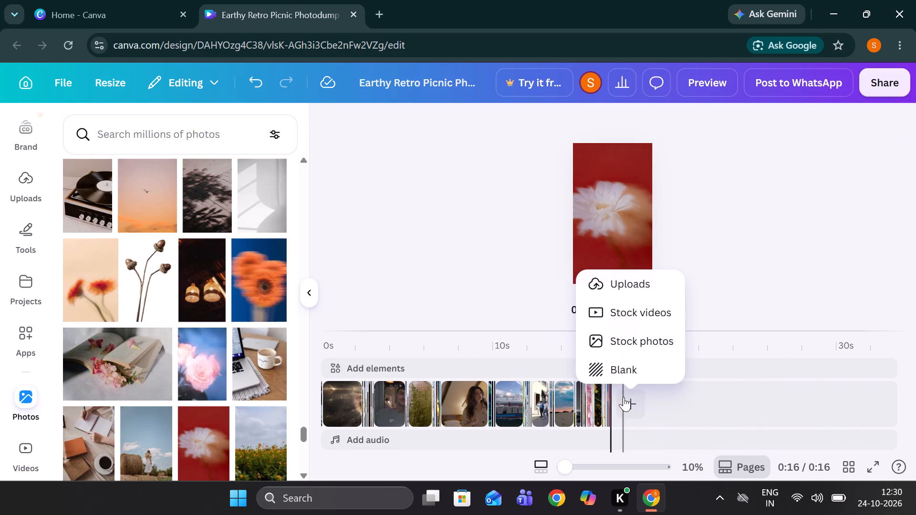
left_click(629, 340)
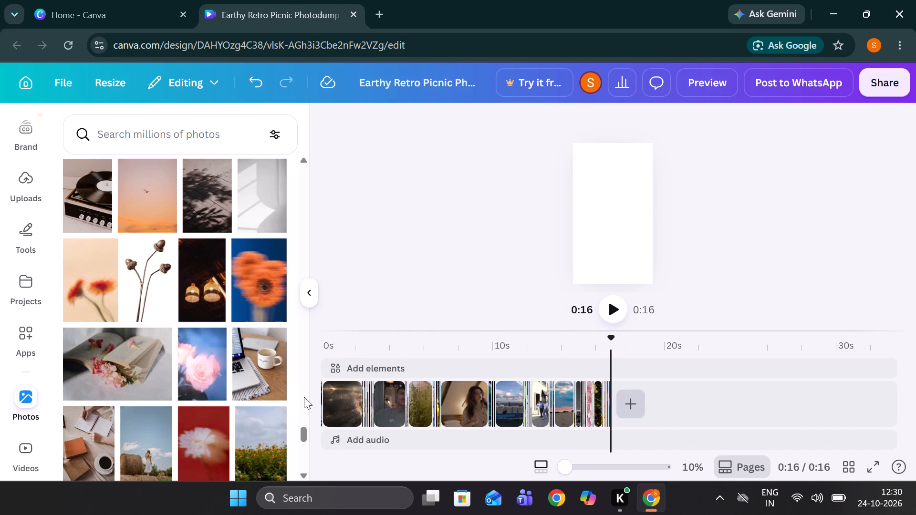
triple_click(304, 465)
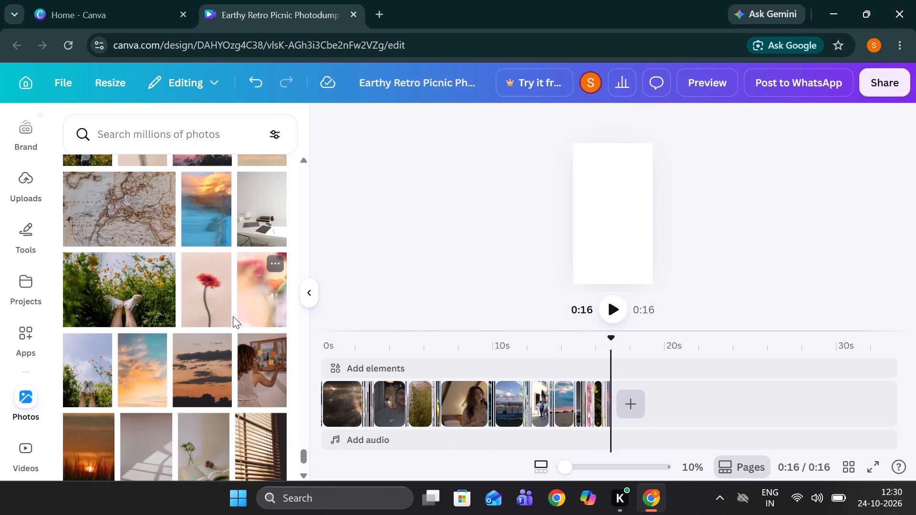
left_click(153, 280)
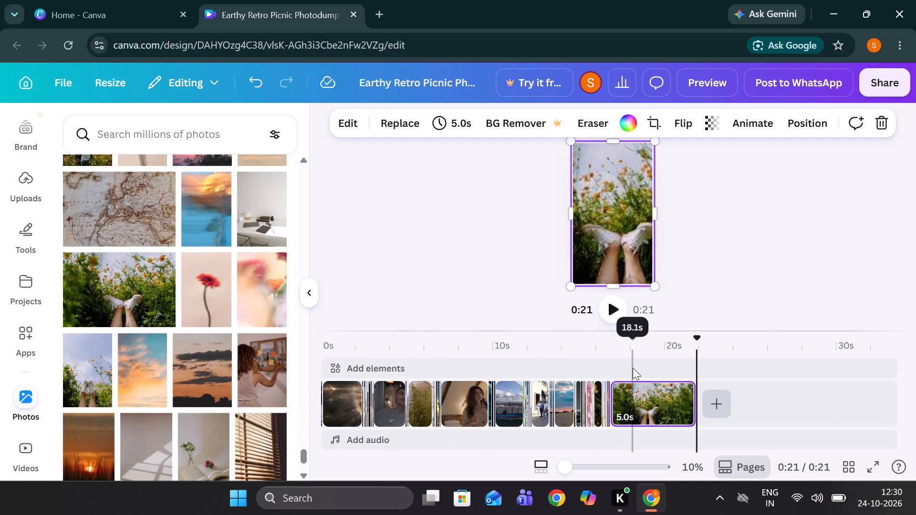
Shorten the sneakers among wildflowers clip at the end of the timeline to 0.3 s.
left_click(687, 404)
left_click_drag(687, 404, 683, 404)
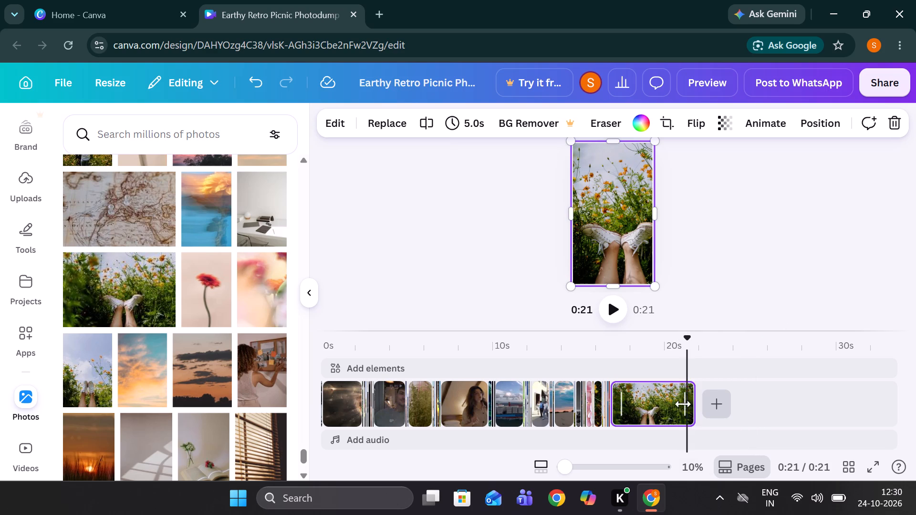
left_click_drag(683, 404, 608, 402)
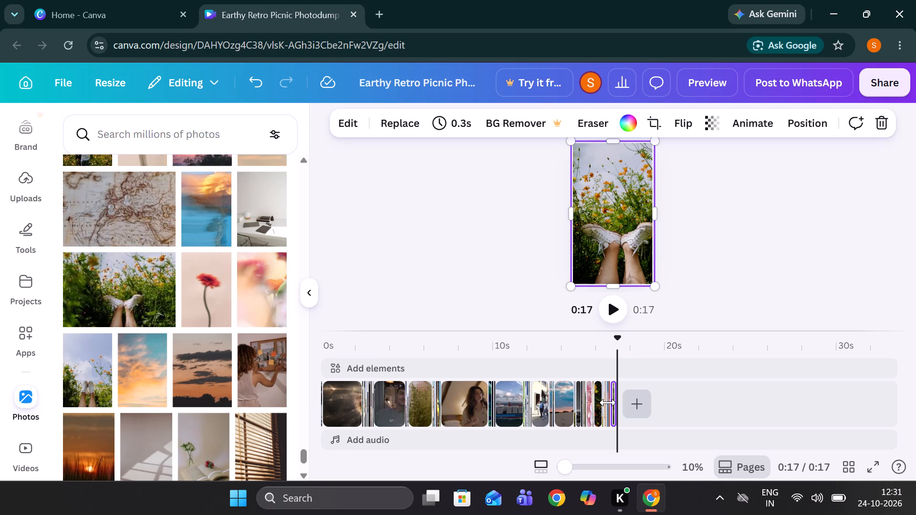
Play back the video to review the edited clips.
left_click(609, 312)
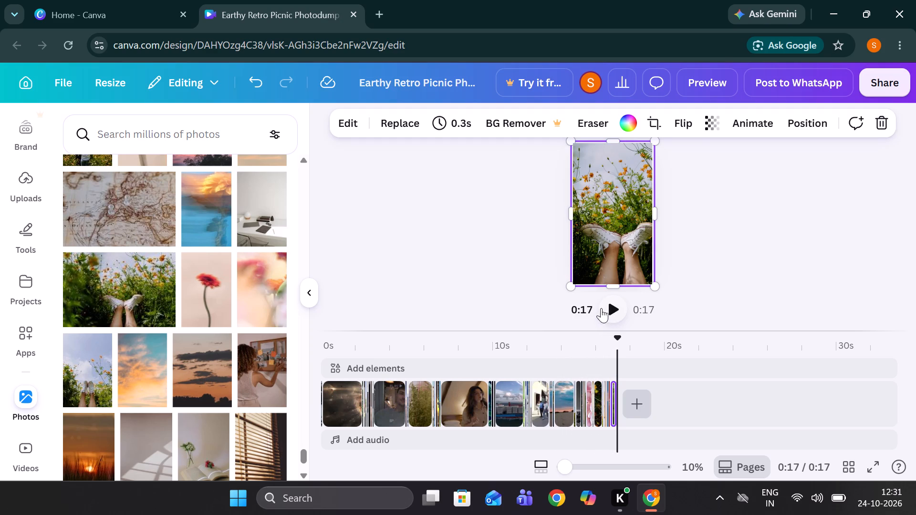
Append the stock photo of a single red flower on a pale pink background to the end of the timeline.
left_click(626, 391)
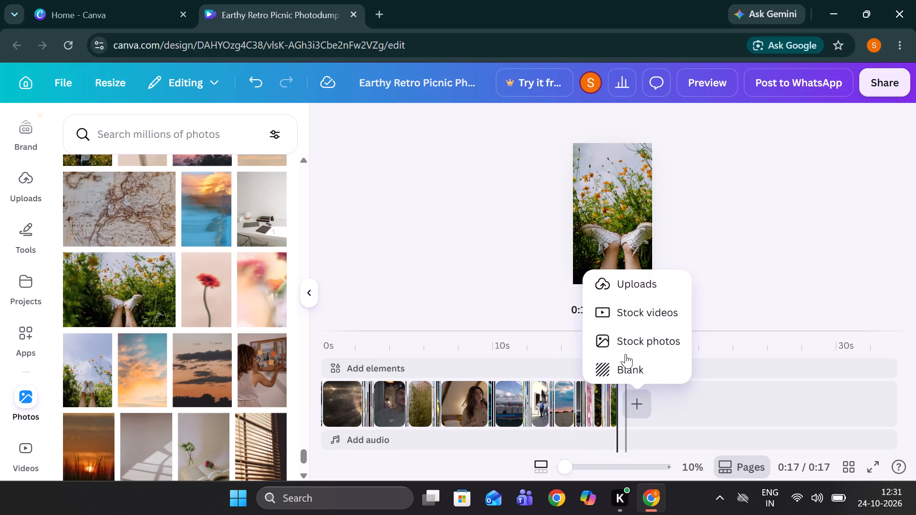
left_click(632, 338)
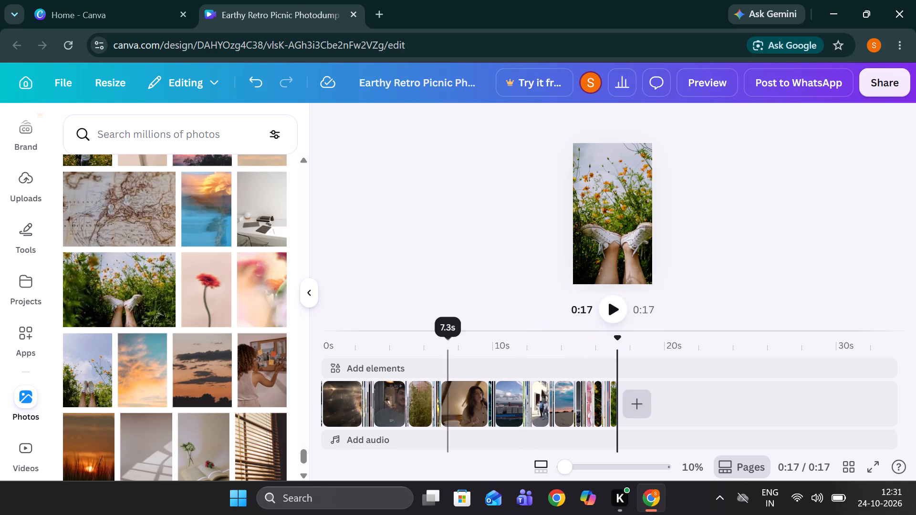
left_click(211, 293)
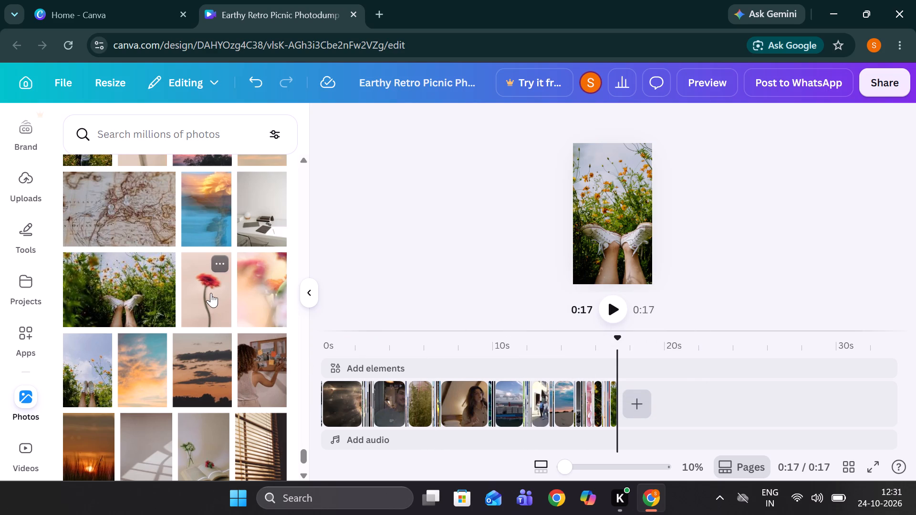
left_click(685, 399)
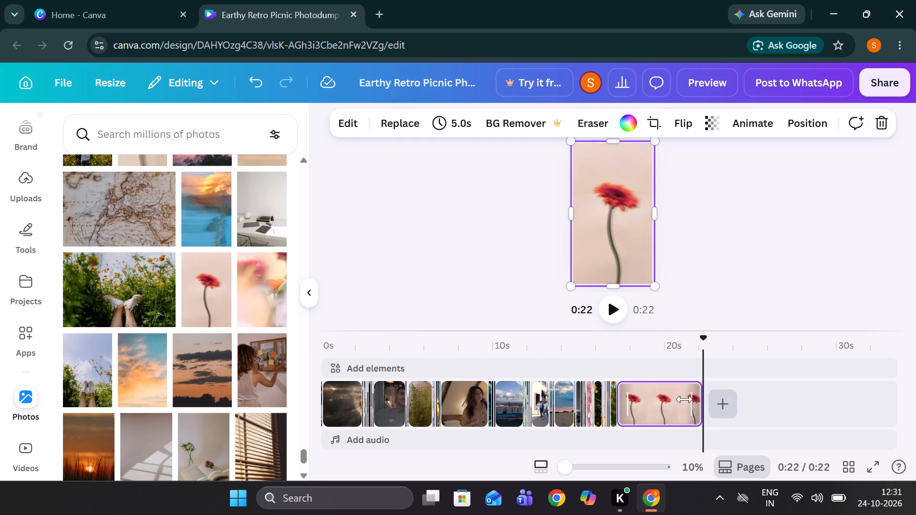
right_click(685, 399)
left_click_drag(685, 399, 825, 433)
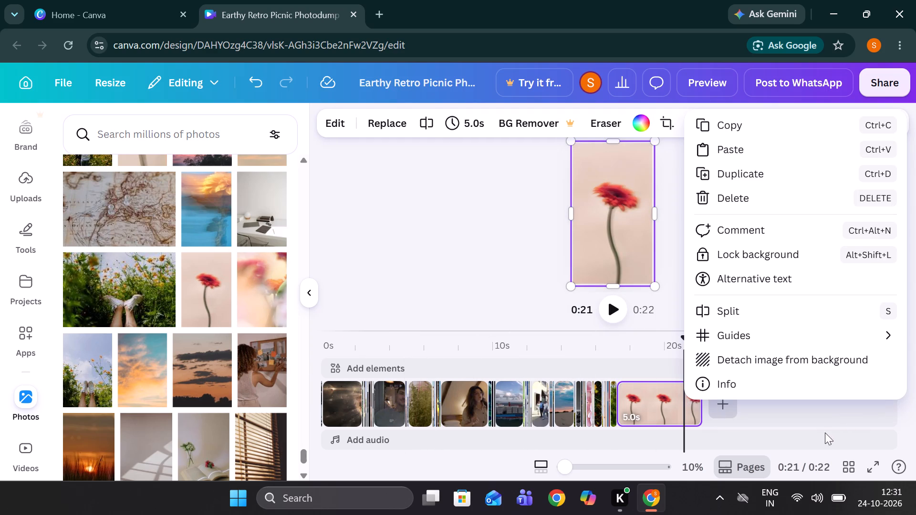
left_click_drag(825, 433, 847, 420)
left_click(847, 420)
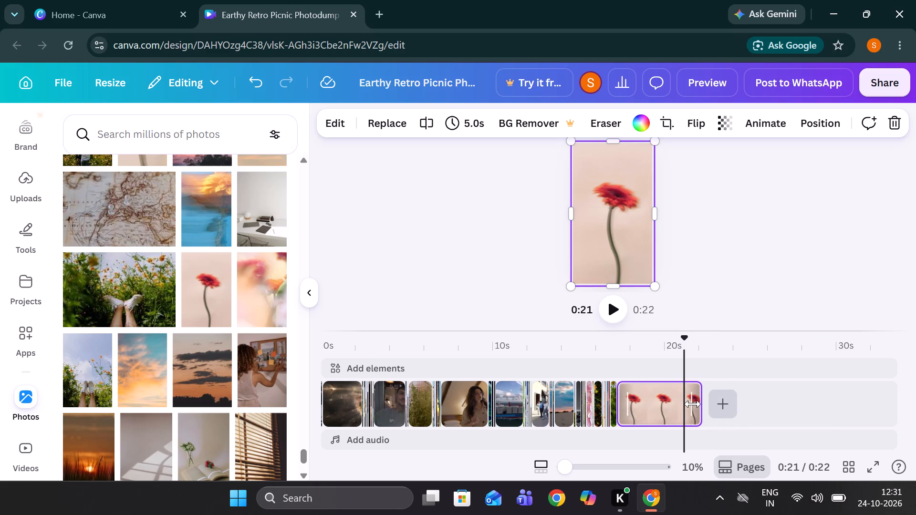
Shorten the red flower clip at the end of the timeline to about 0.1 s.
left_click(693, 404)
left_click_drag(693, 404, 609, 411)
Append the stock photo of an open book with small flowers to the end of the timeline.
left_click(637, 401)
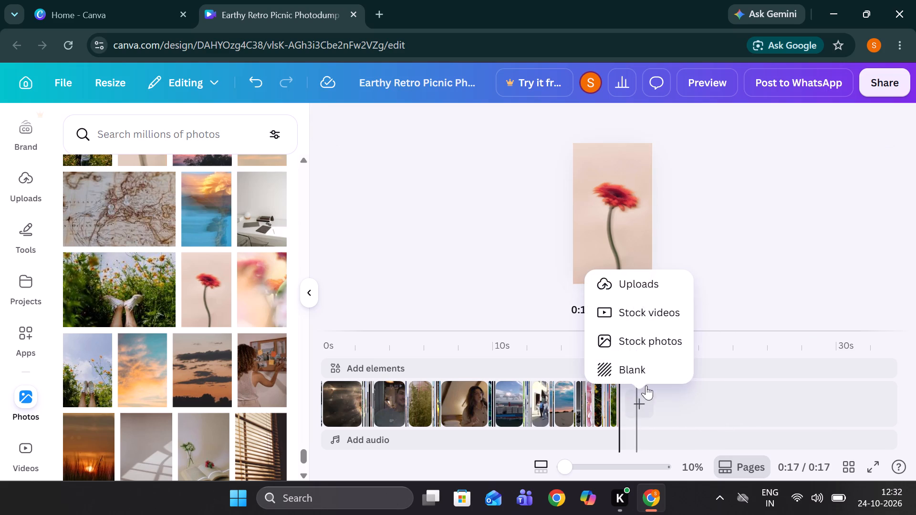
left_click(639, 347)
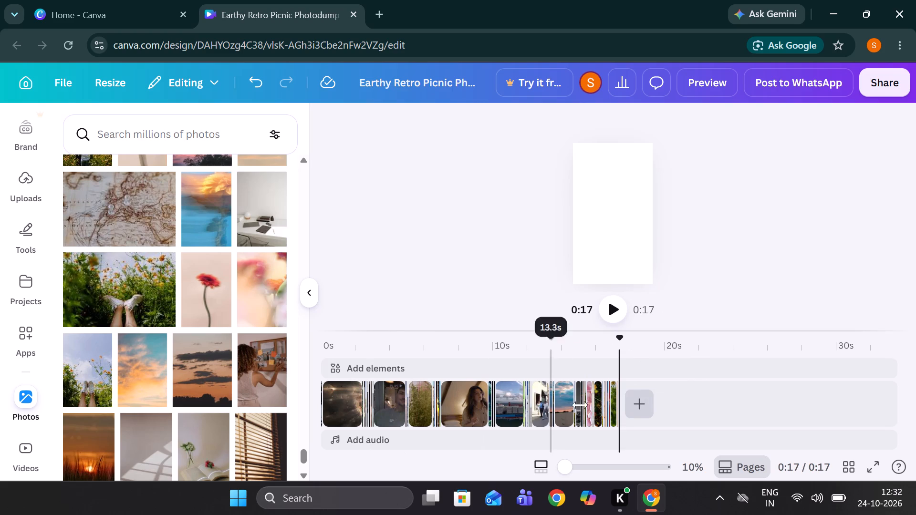
left_click(632, 395)
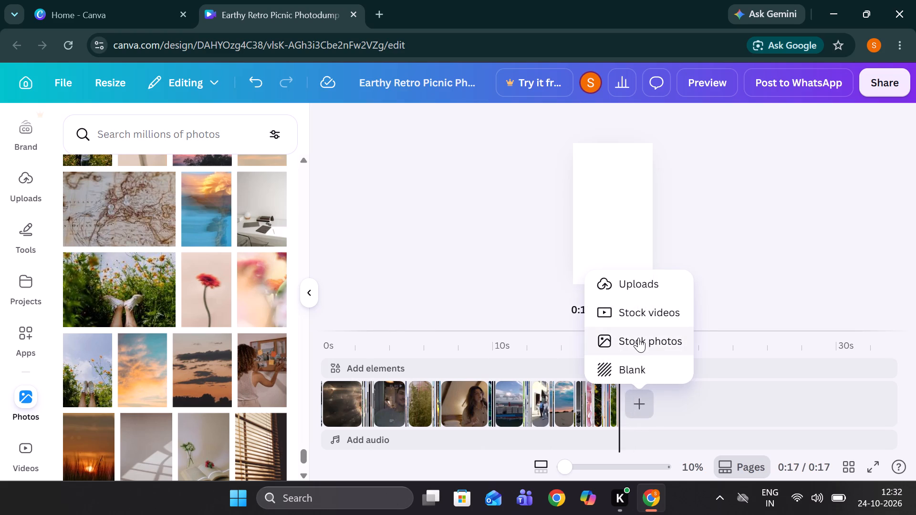
left_click(638, 338)
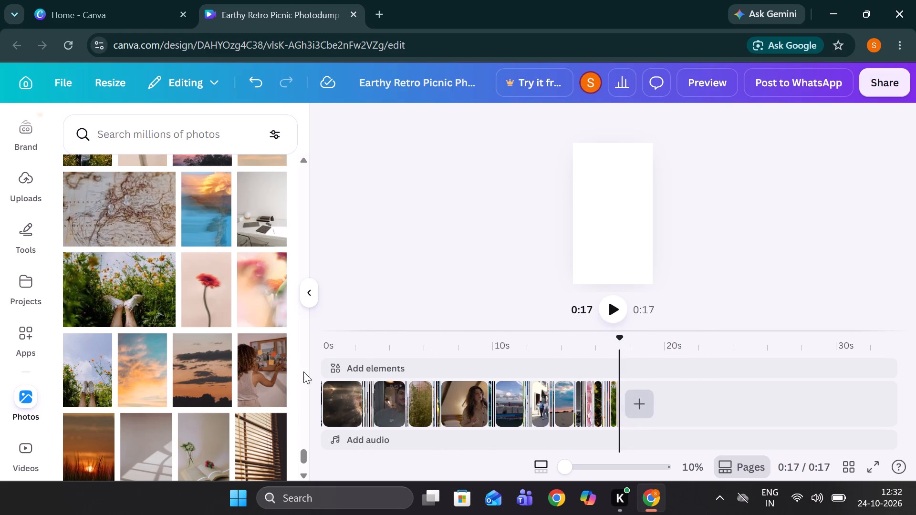
left_click(301, 468)
triple_click(301, 468)
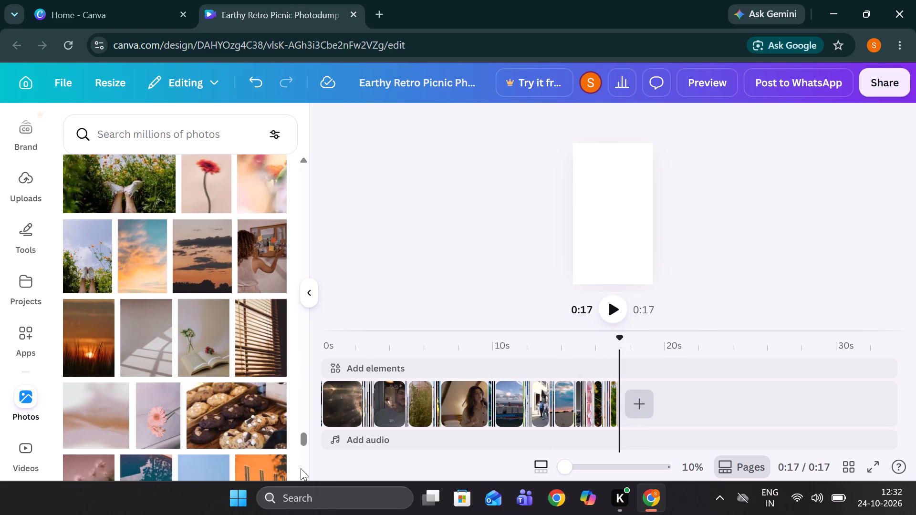
left_click(191, 340)
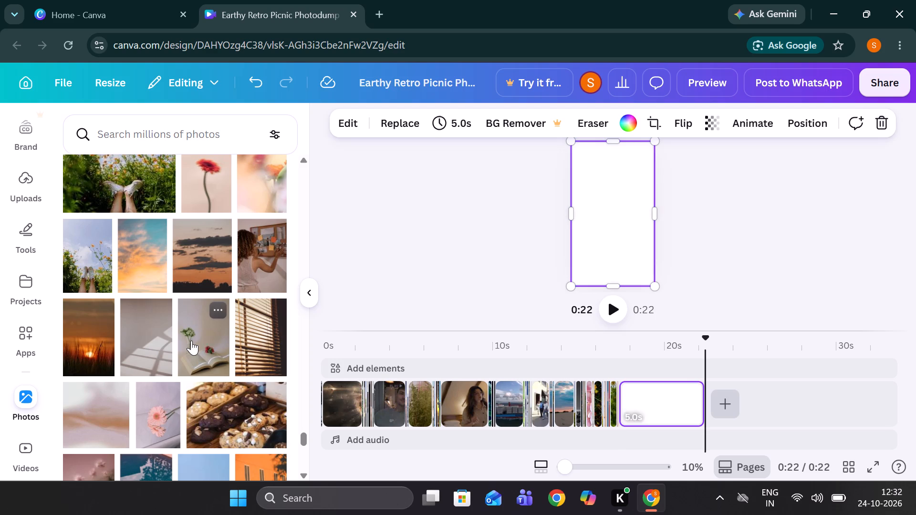
Shorten the open book with flowers clip at the end of the timeline to 0.1 s.
double_click(695, 409)
left_click_drag(695, 409, 625, 410)
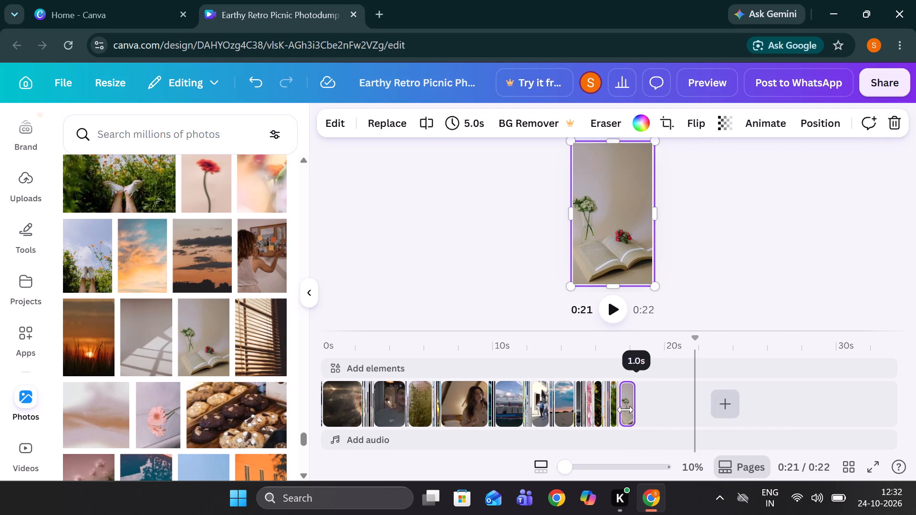
left_click_drag(625, 410, 609, 412)
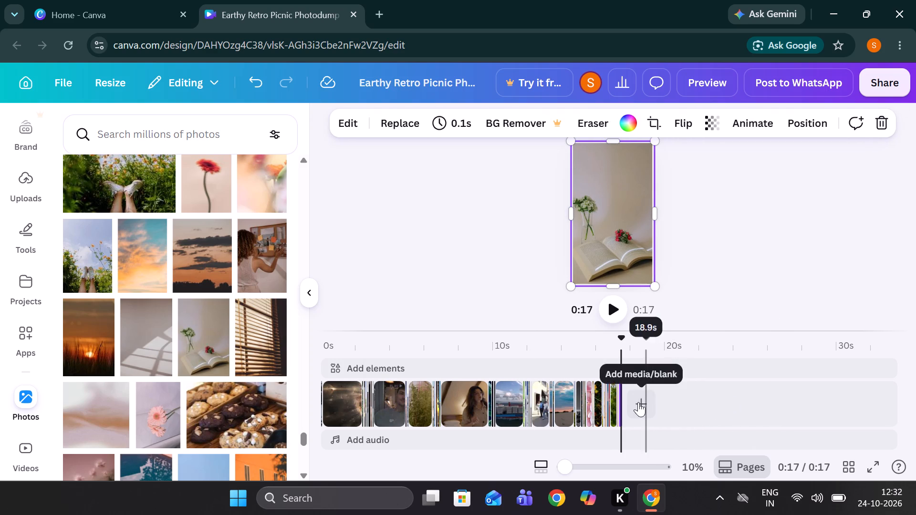
Find another stock photo for the end of the timeline, further down the photo library.
left_click(638, 402)
left_click(651, 337)
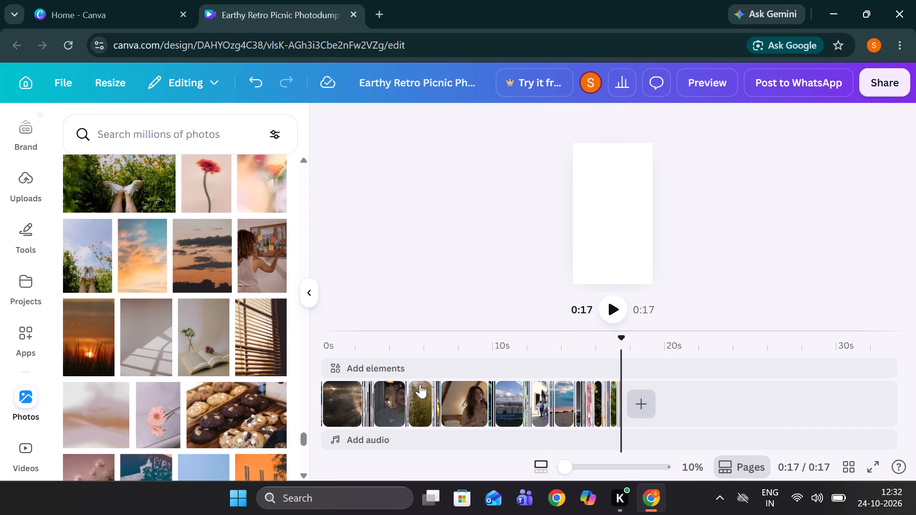
triple_click(302, 470)
triple_click(302, 470)
left_click(302, 470)
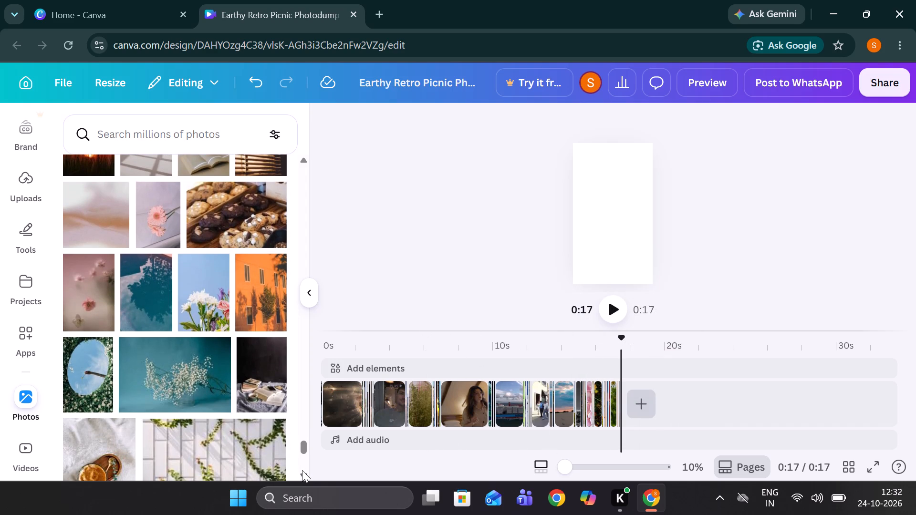
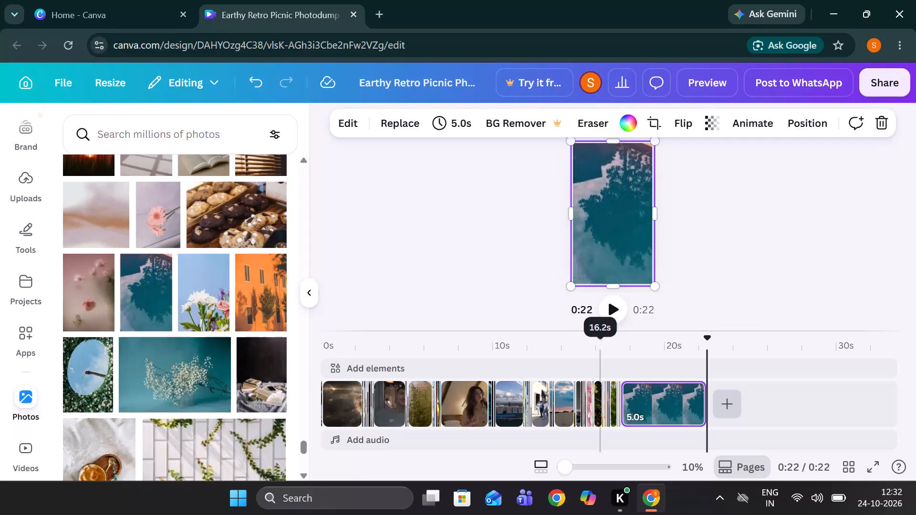
Shorten the teal tree-shadow clip at the end of the timeline to 0.1 s.
left_click(698, 402)
left_click_drag(698, 402, 608, 407)
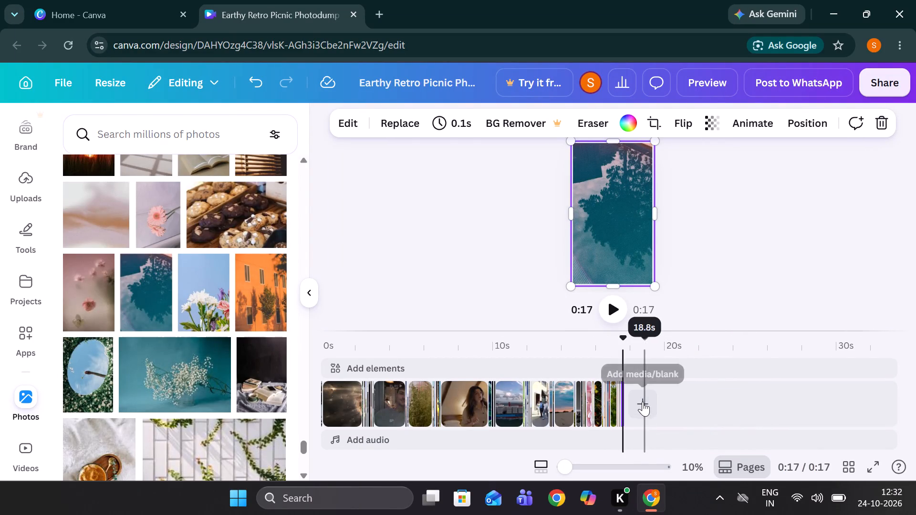
Append the stock photo of a motion-blurred train to the end of the timeline and shorten it to 0.1 s.
left_click(642, 401)
left_click(635, 340)
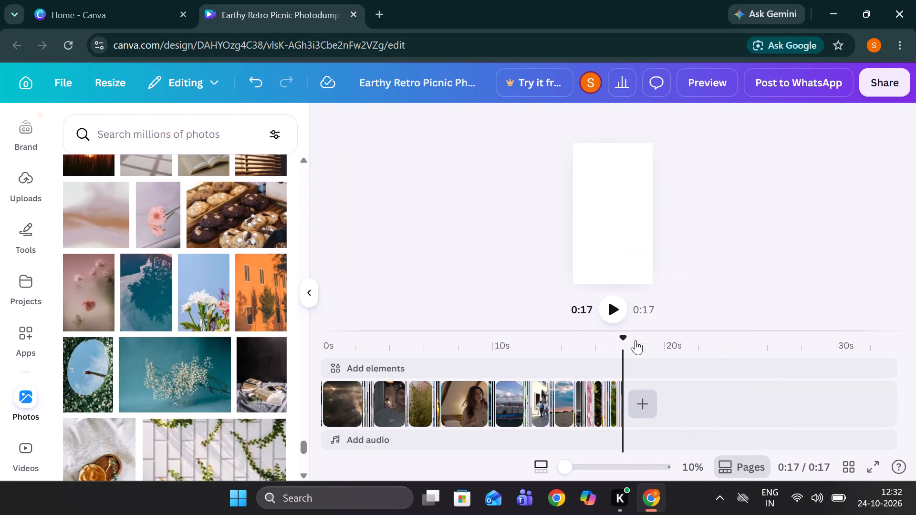
double_click(306, 465)
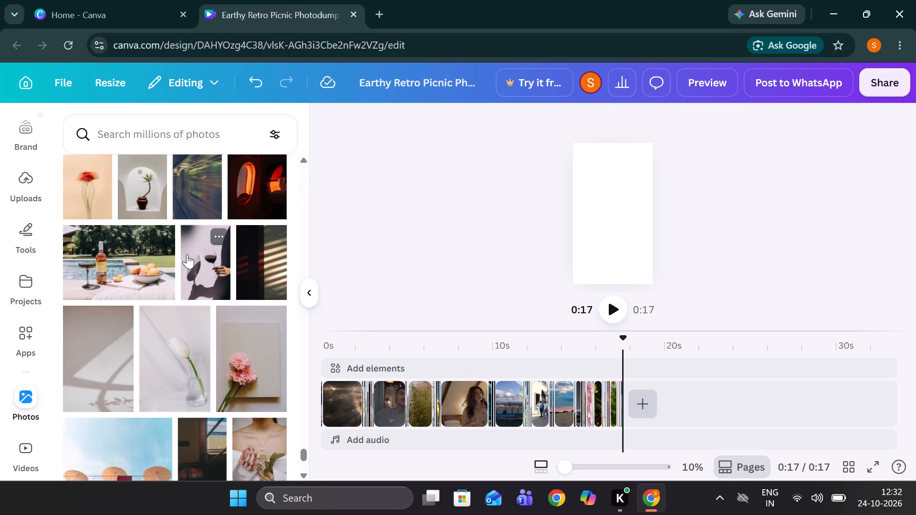
left_click(188, 196)
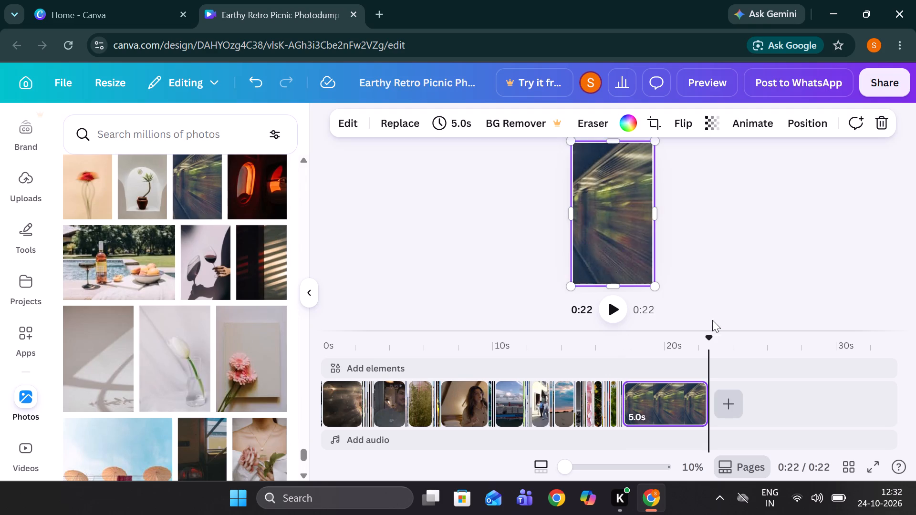
left_click(701, 397)
left_click_drag(701, 397, 609, 413)
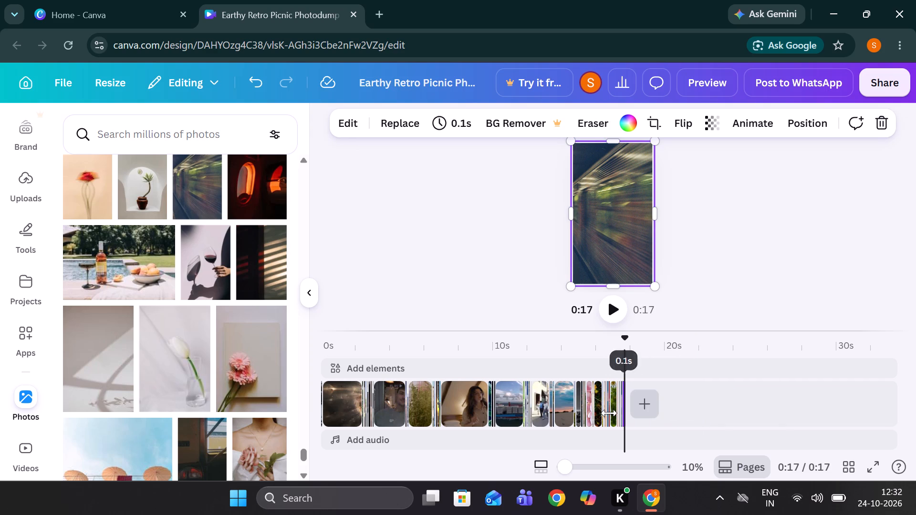
Append the stock photo of a woman with a necklace holding a pale pink flower to the timeline's end and shorten it to 0.1 s.
left_click(646, 401)
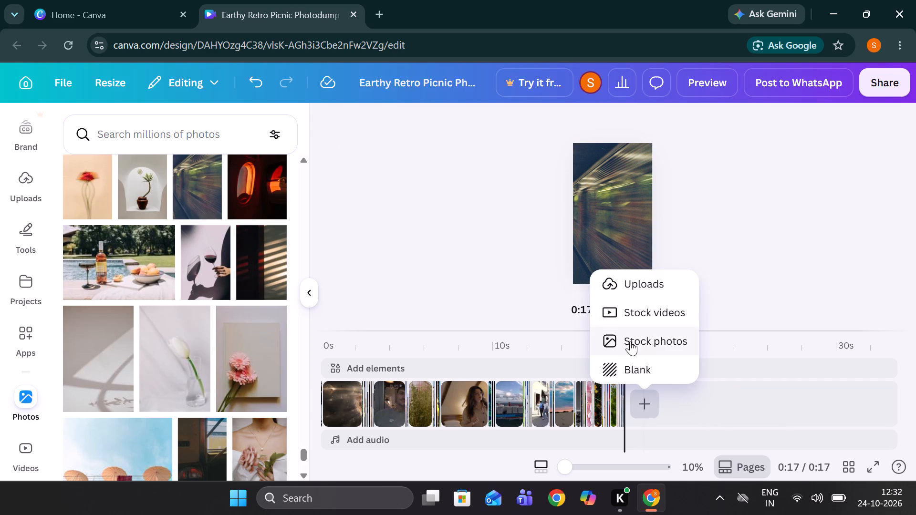
left_click(630, 341)
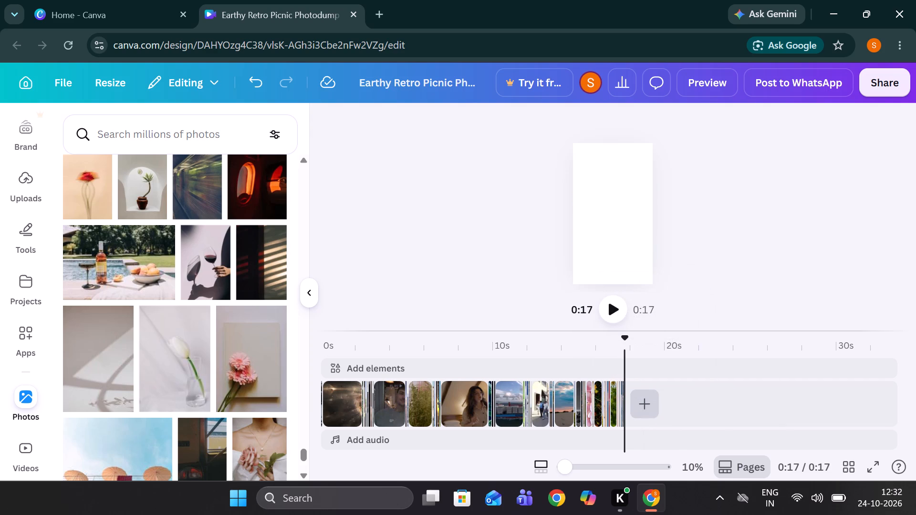
left_click(642, 392)
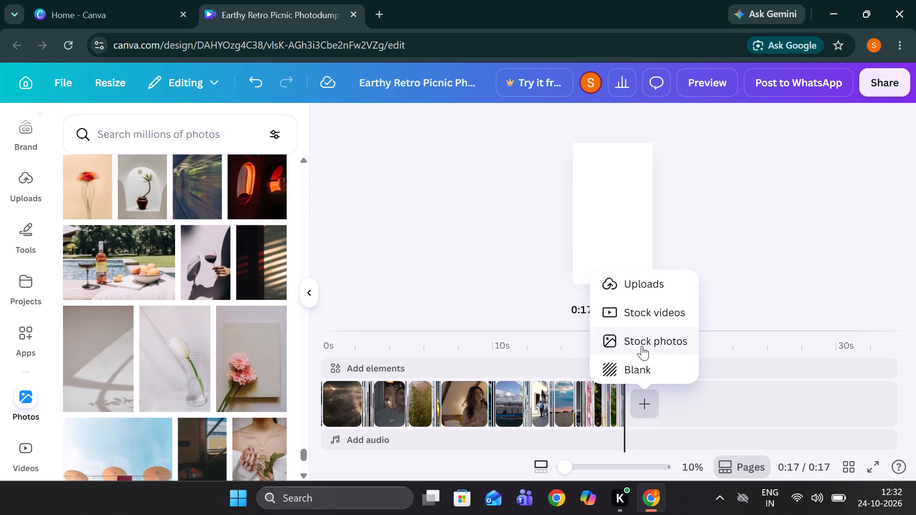
left_click(642, 346)
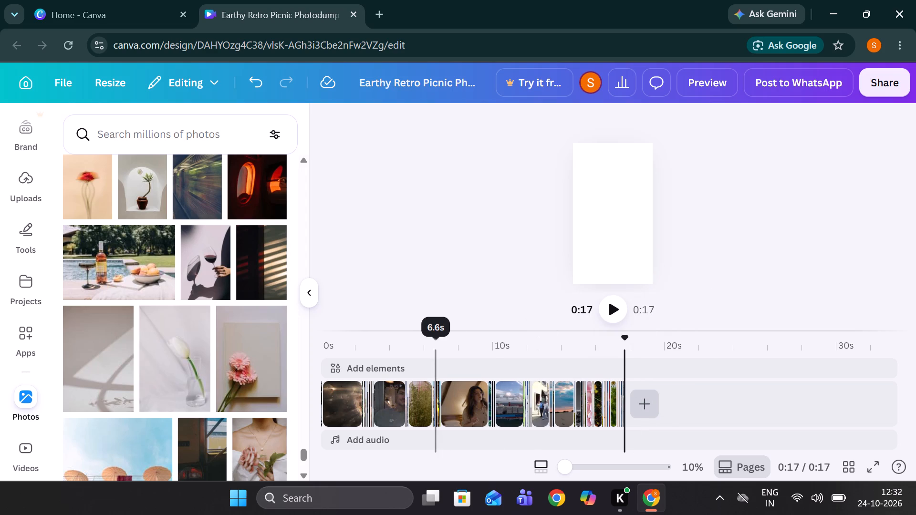
double_click(301, 475)
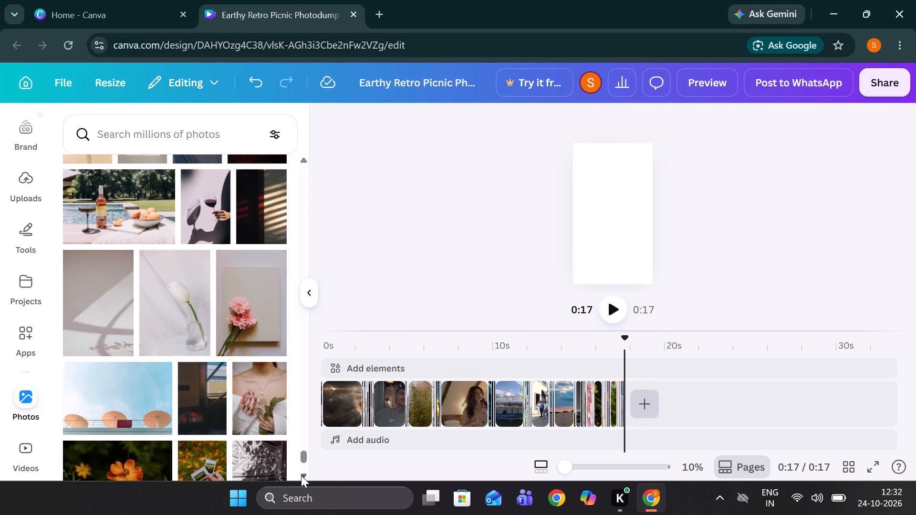
left_click(267, 393)
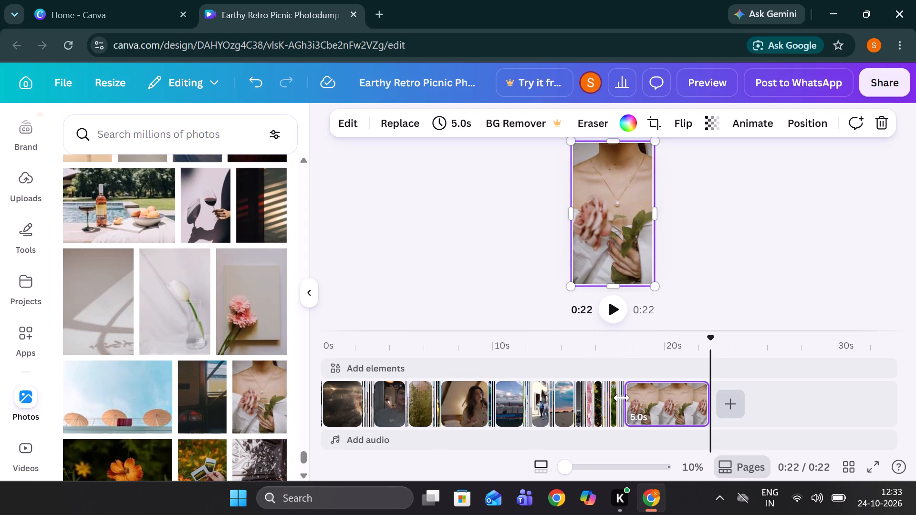
left_click(698, 399)
left_click_drag(698, 399, 606, 400)
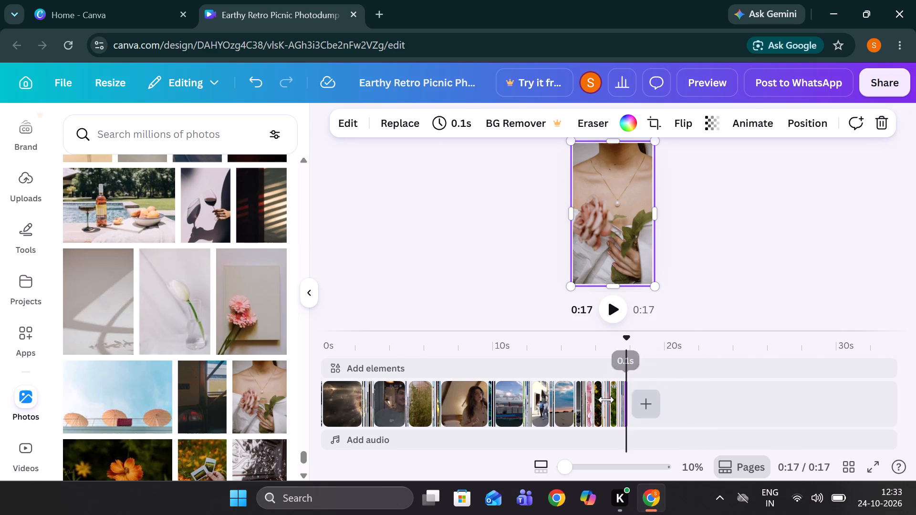
Append the stock photo of a dark brick building with lit windows to the timeline's end and shorten it to about 0.1 s.
left_click(652, 404)
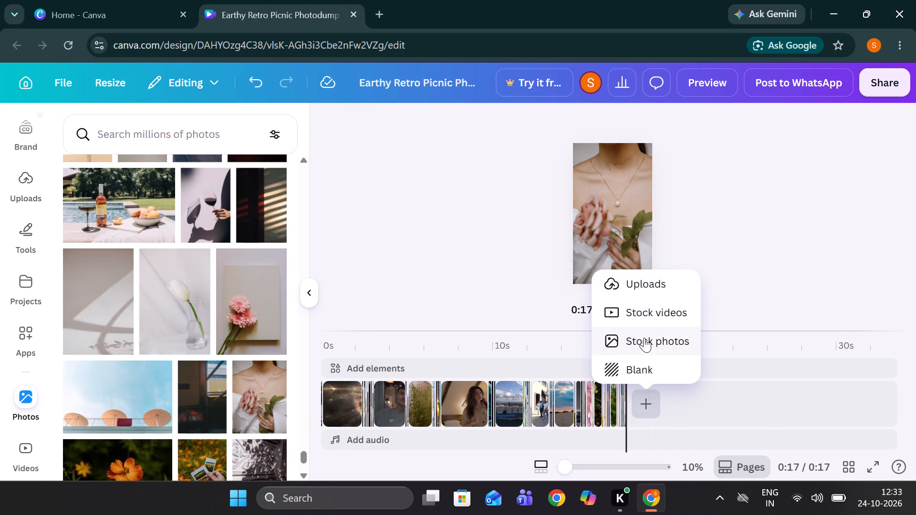
left_click(644, 338)
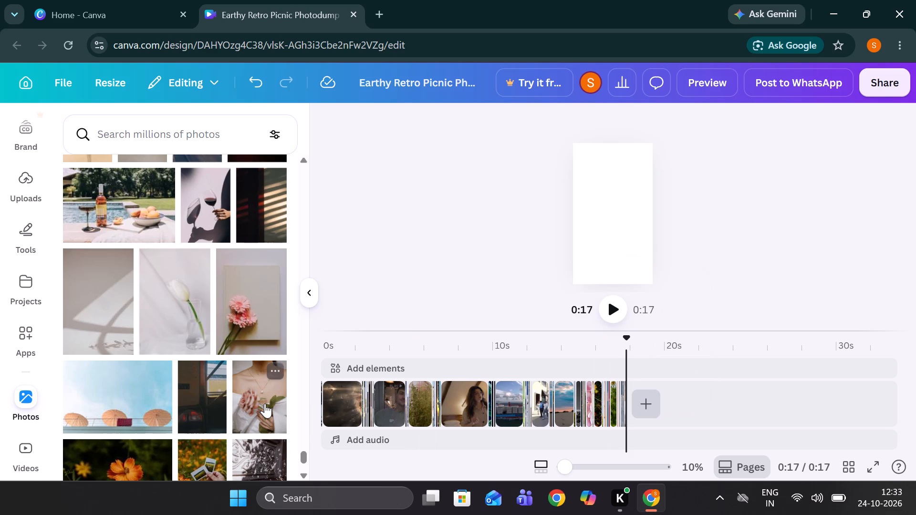
triple_click(302, 468)
triple_click(302, 468)
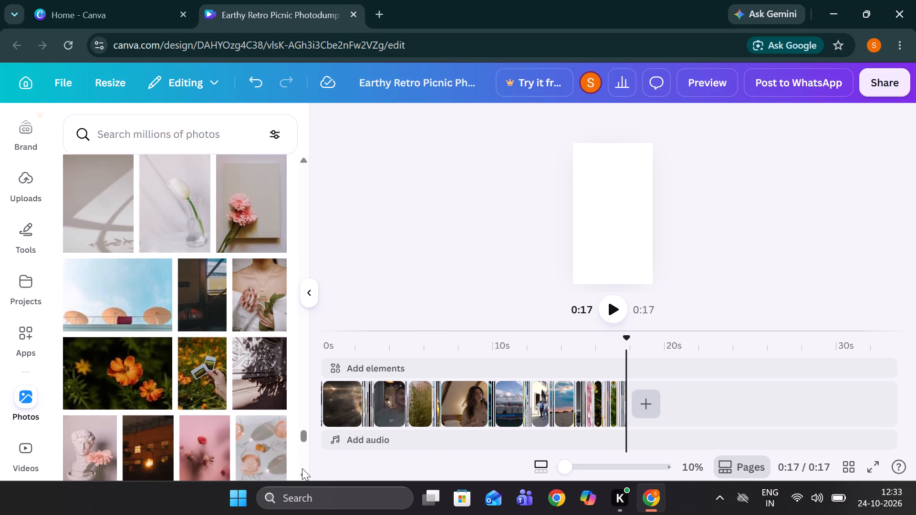
double_click(302, 468)
double_click(302, 468)
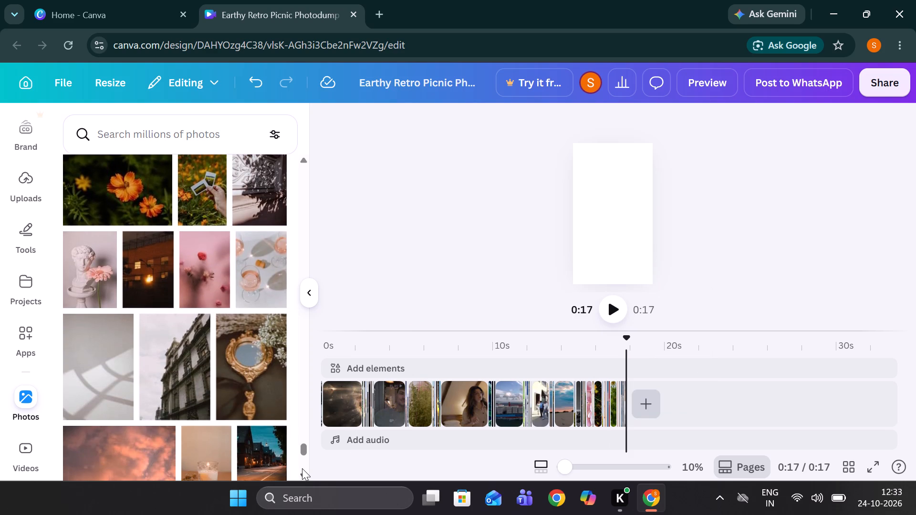
left_click(137, 267)
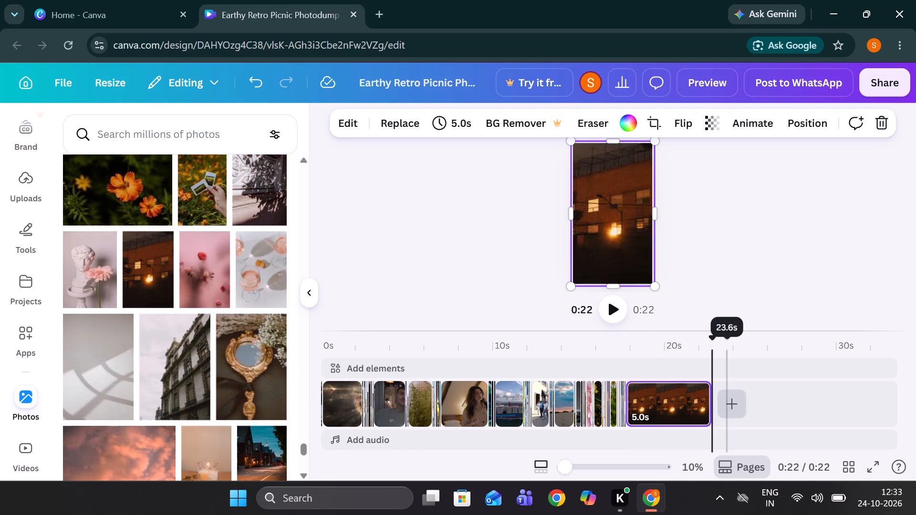
left_click(701, 404)
left_click_drag(701, 404, 663, 401)
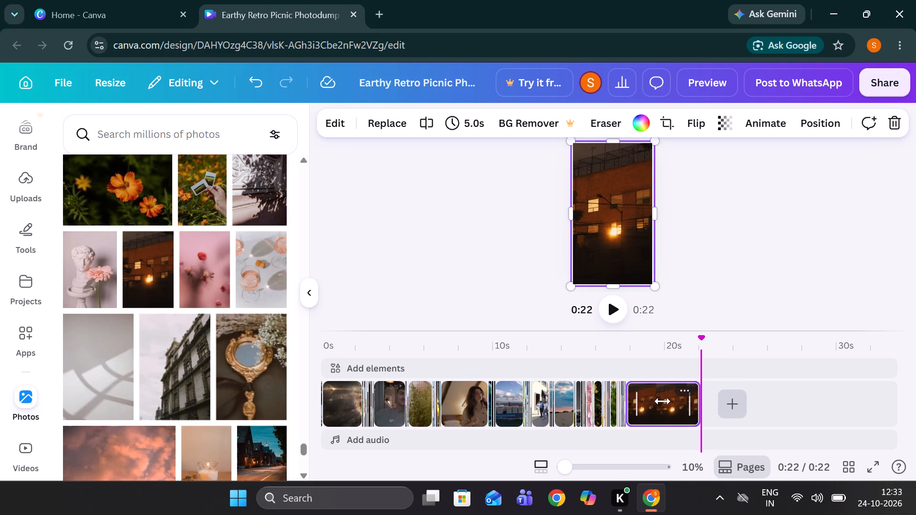
left_click_drag(663, 401, 611, 403)
Append the stock photo of a glowing sunset over a dark horizon to the timeline's end and shorten it to 0.1 s.
left_click(649, 404)
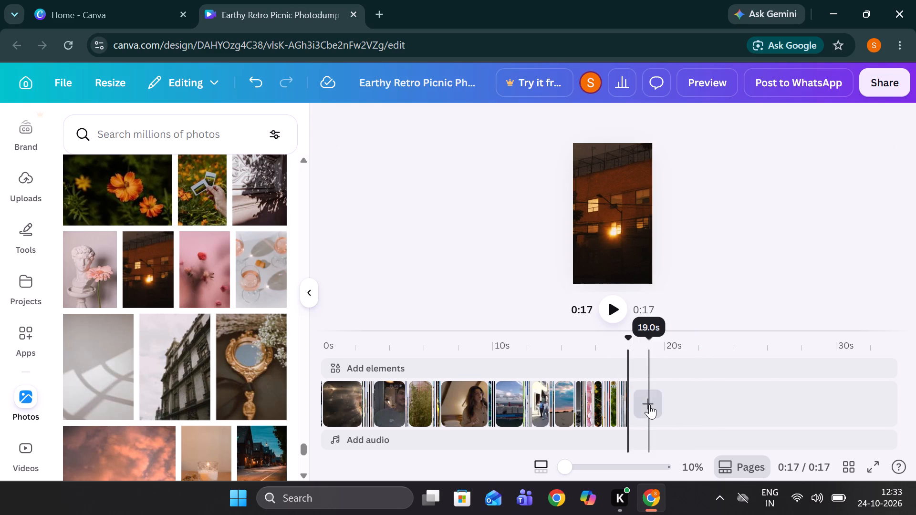
left_click(639, 346)
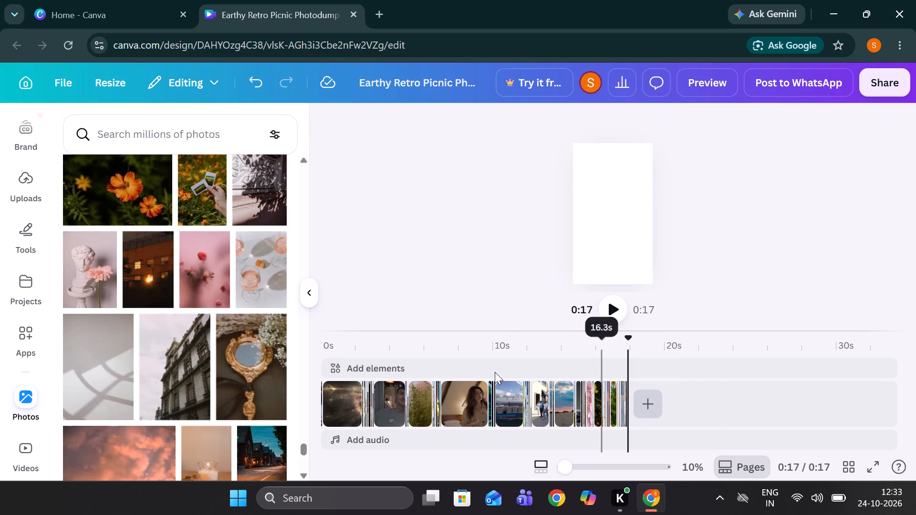
triple_click(304, 469)
triple_click(304, 469)
double_click(304, 469)
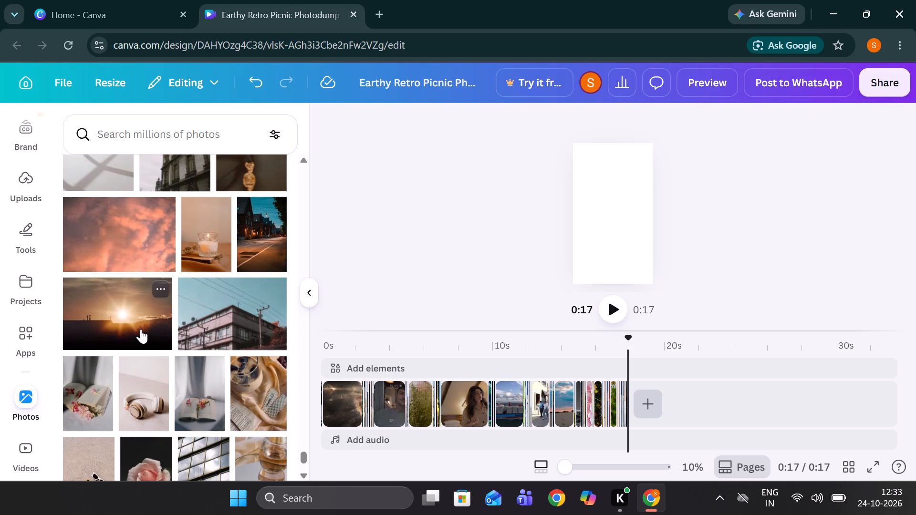
left_click(141, 329)
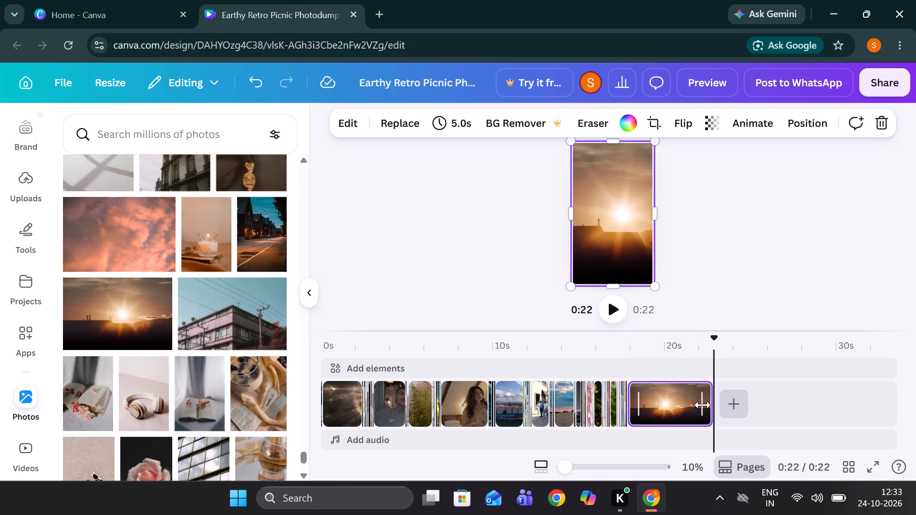
left_click(703, 405)
left_click_drag(703, 405, 606, 422)
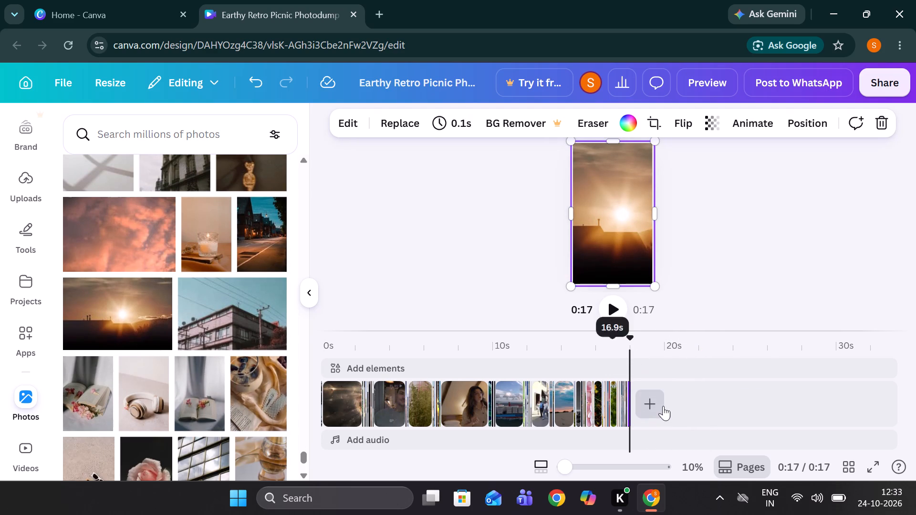
Append the stock photo of a pink rose on a dark background to the timeline's end and shorten it to 0.1 s.
left_click(645, 397)
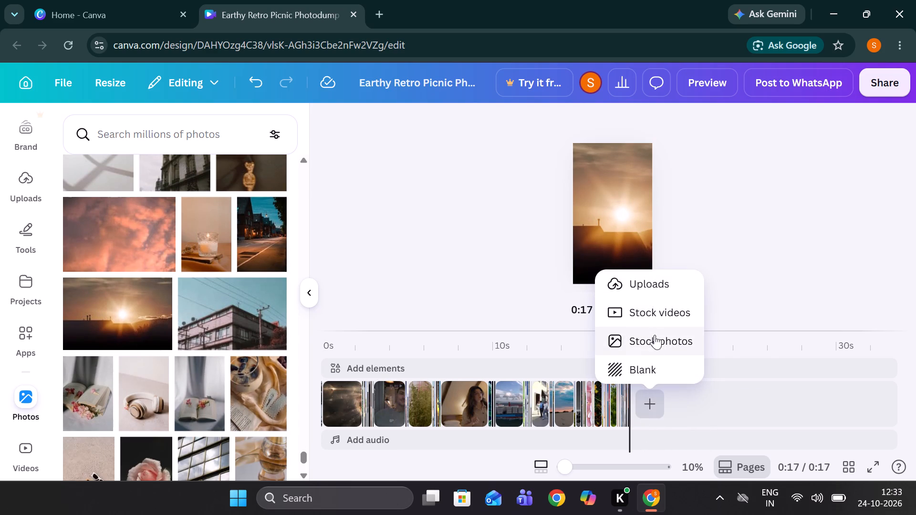
left_click(656, 349)
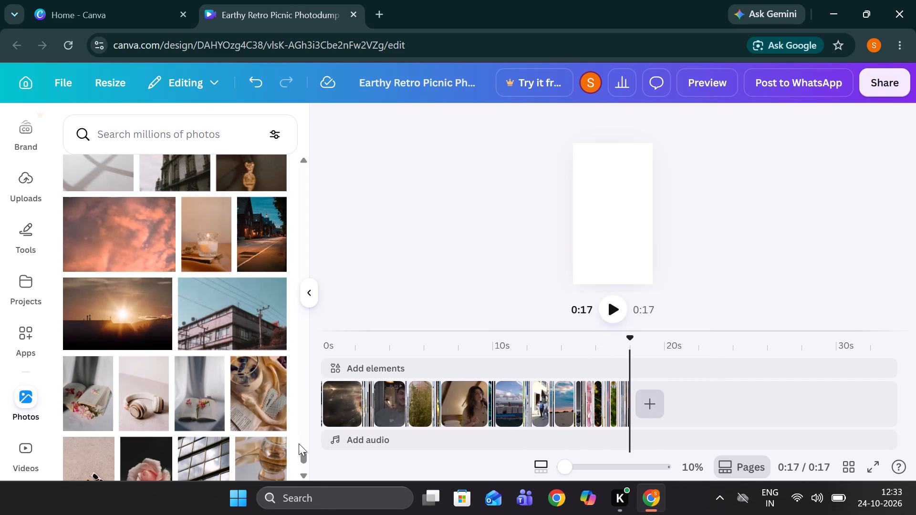
triple_click(300, 472)
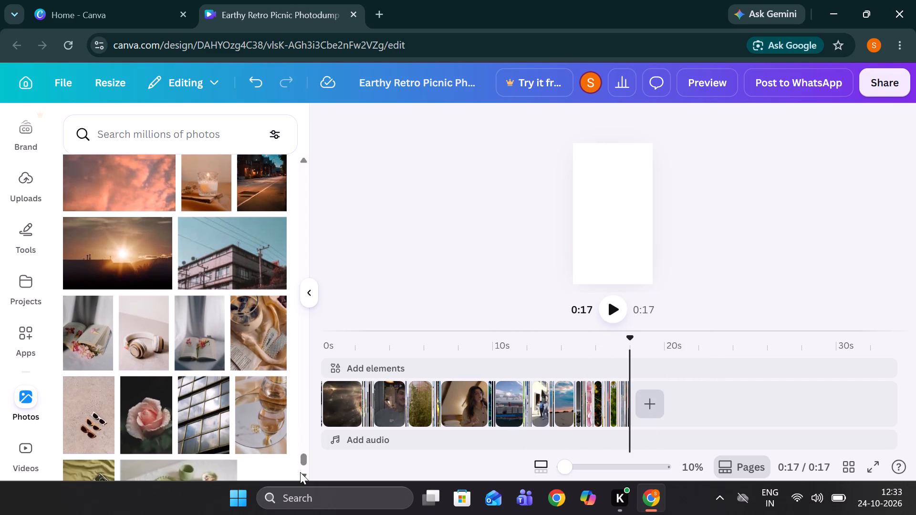
double_click(300, 472)
left_click(161, 336)
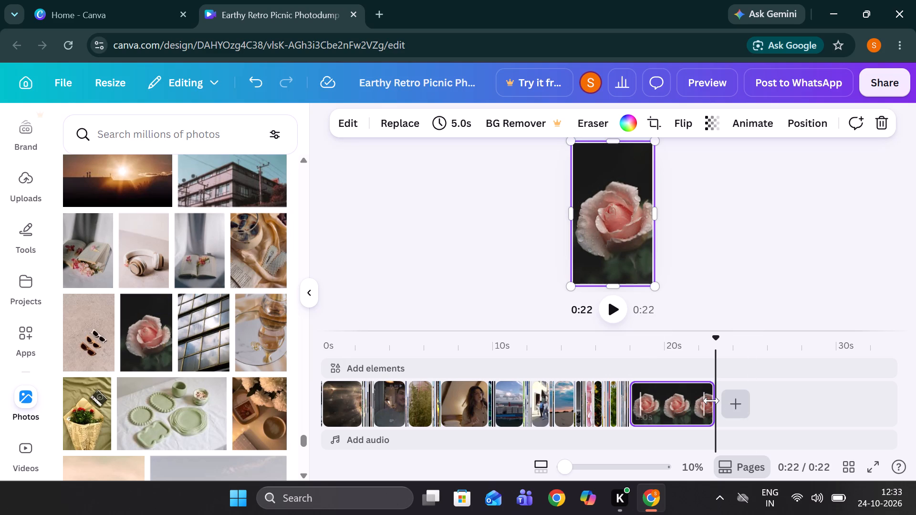
left_click(711, 401)
left_click_drag(711, 401, 624, 405)
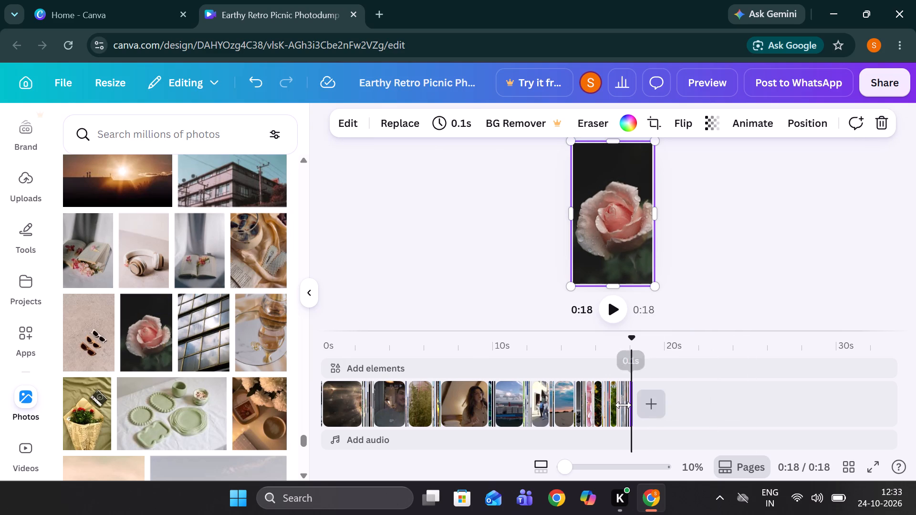
Append the stock photo of a hot-air balloon in a peach sky to the timeline's end and shorten it to 0.1 s.
left_click(654, 407)
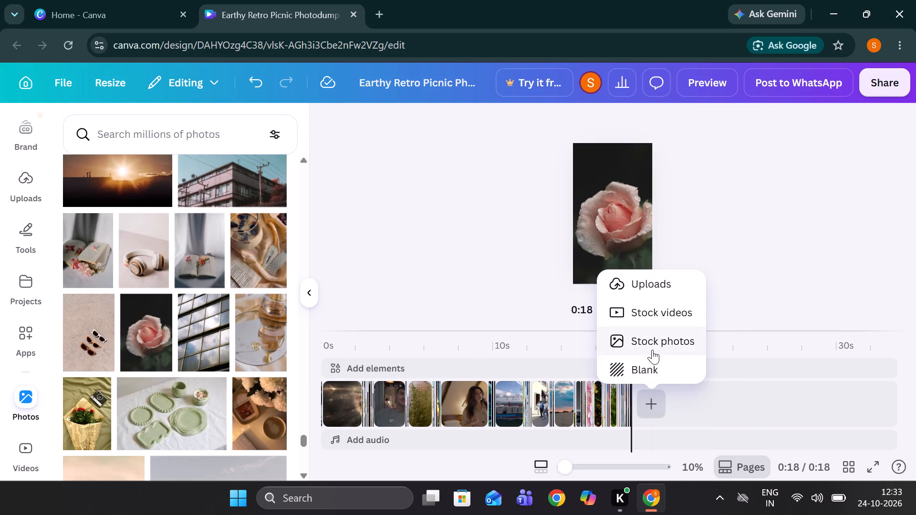
left_click(652, 350)
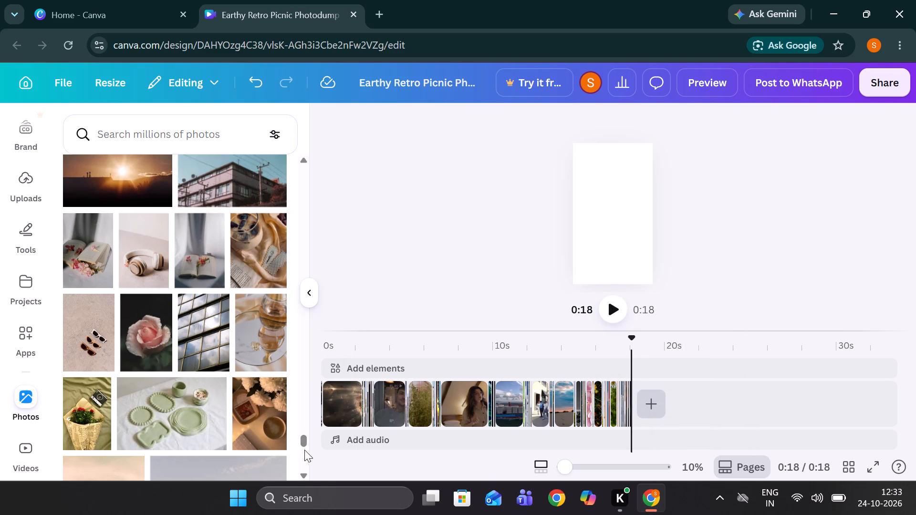
triple_click(304, 469)
triple_click(304, 469)
left_click(304, 469)
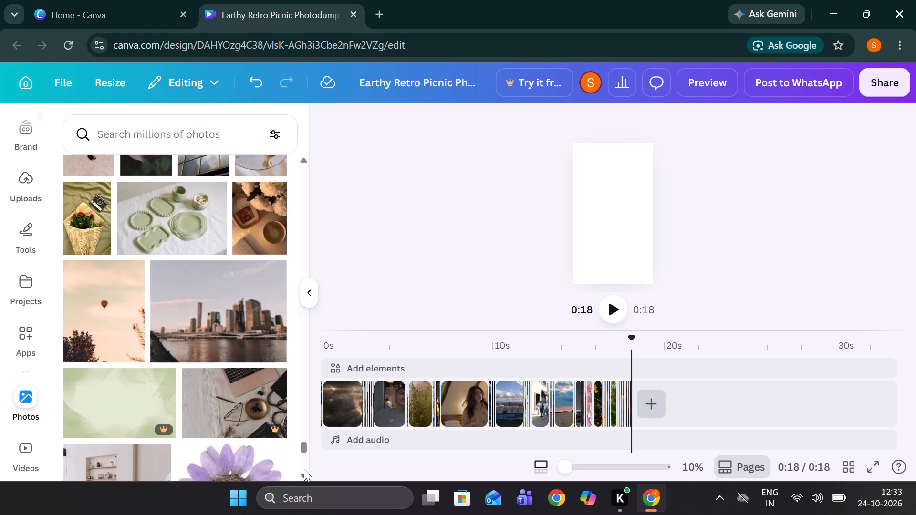
left_click(100, 319)
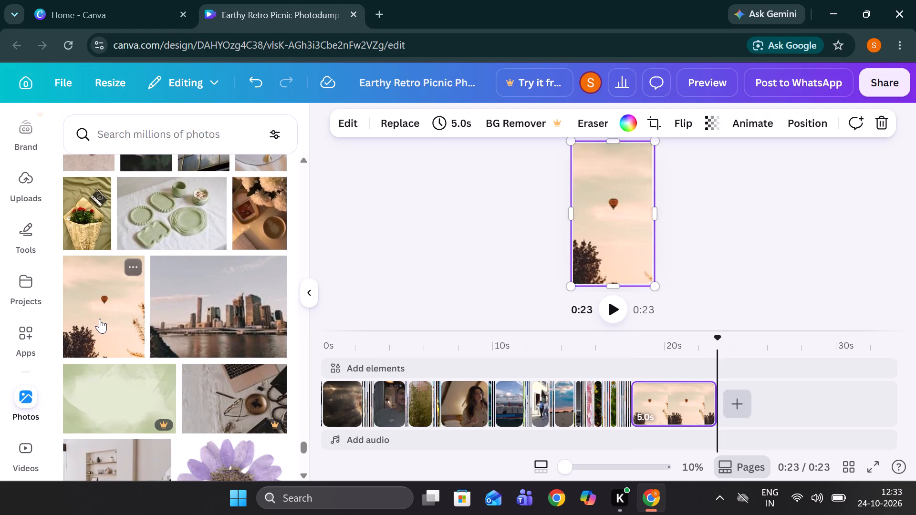
left_click(709, 402)
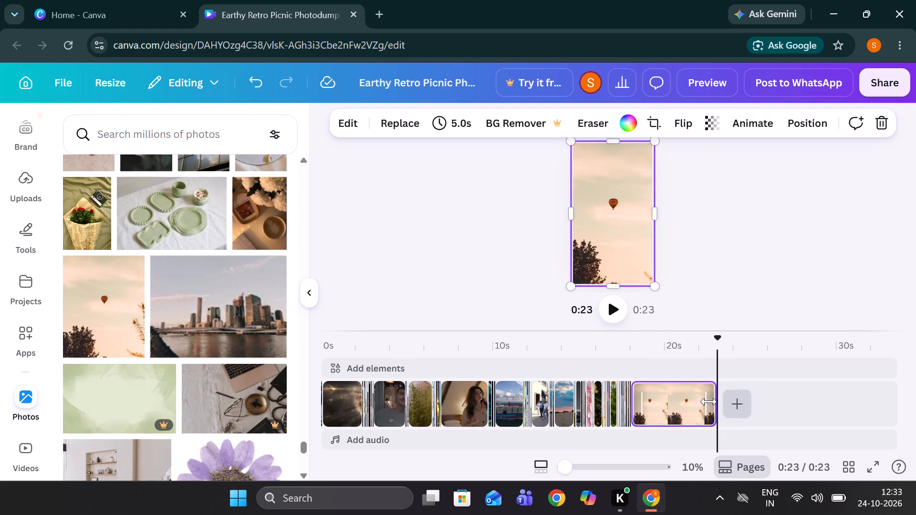
left_click_drag(709, 402, 612, 417)
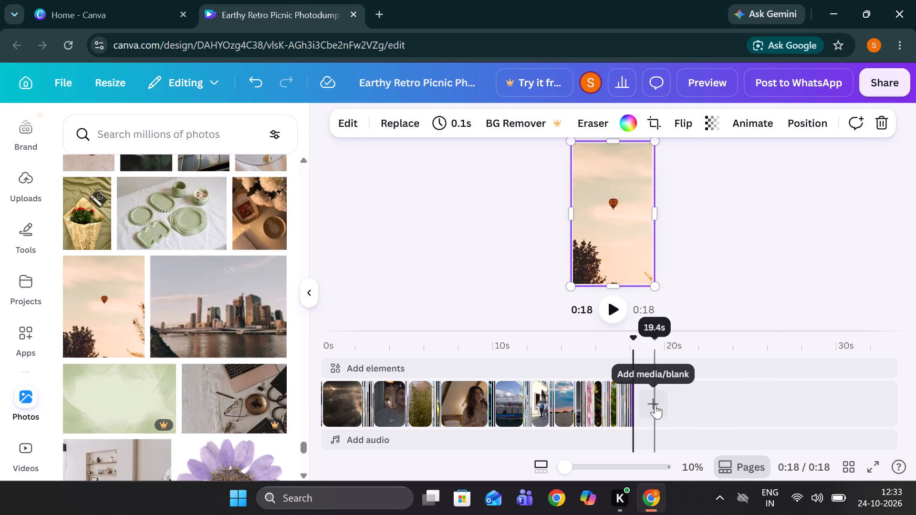
Append the stock photo of a dark room with a curtained window to the timeline's end and shorten it to about 0.1 s.
left_click(655, 404)
left_click(660, 333)
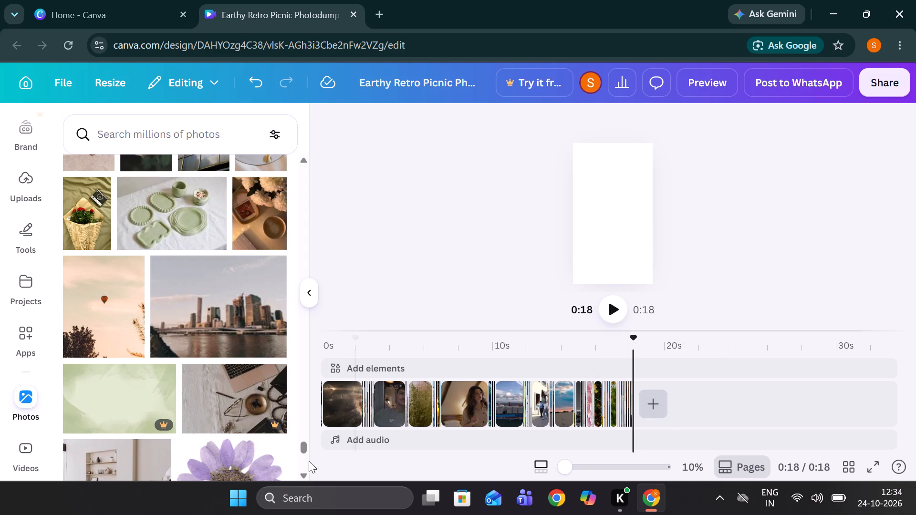
triple_click(302, 474)
triple_click(302, 474)
left_click(302, 474)
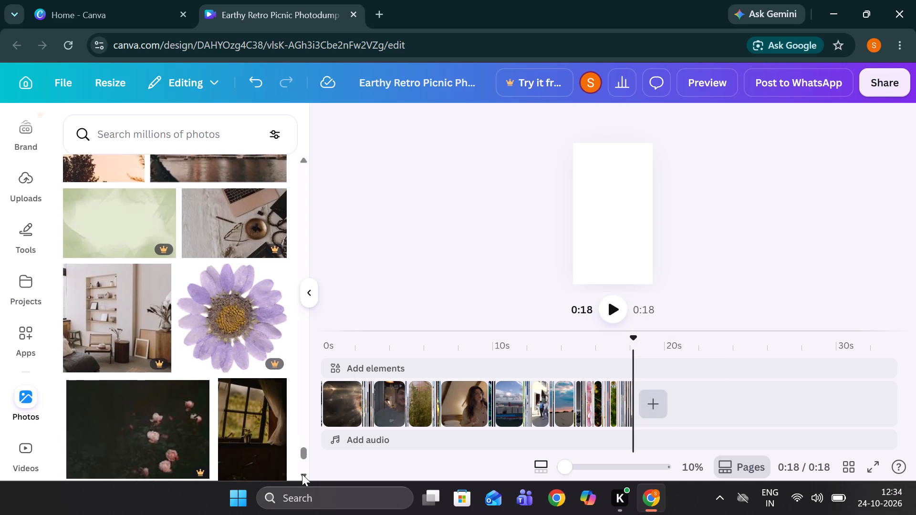
left_click(239, 392)
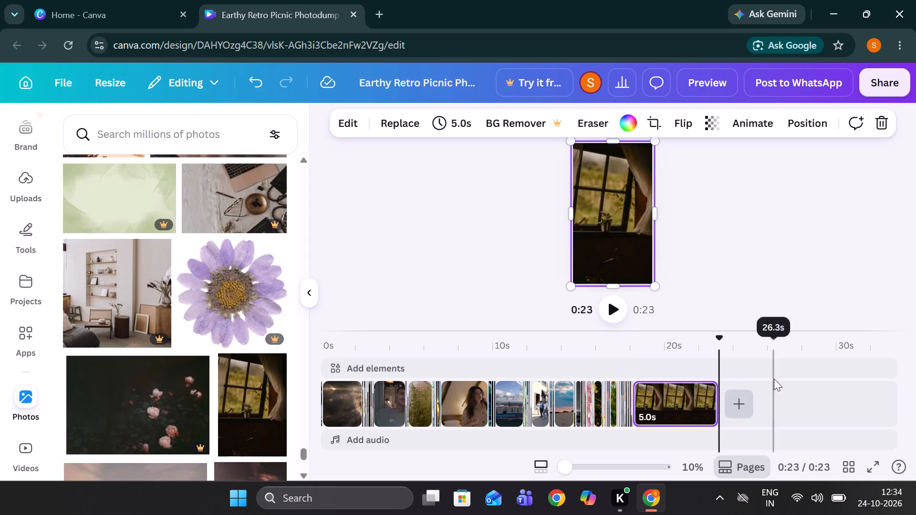
left_click(713, 402)
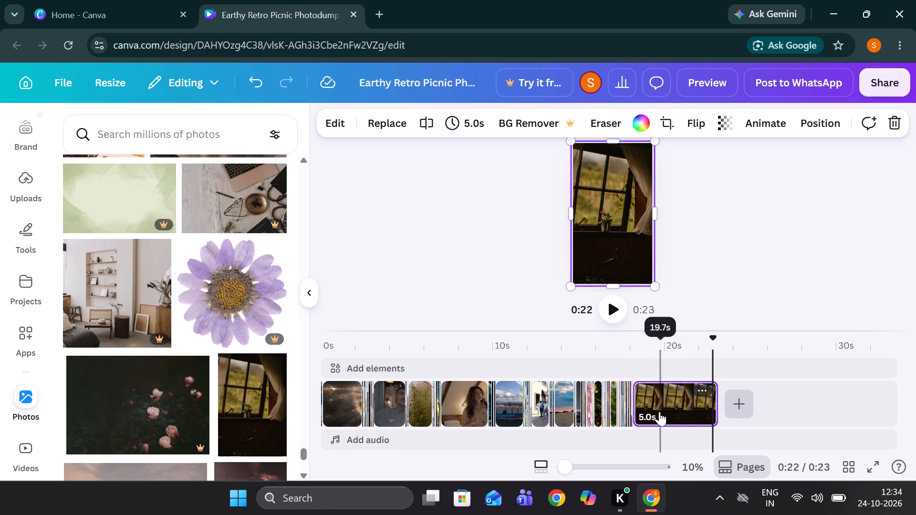
left_click(711, 400)
left_click_drag(711, 400, 623, 423)
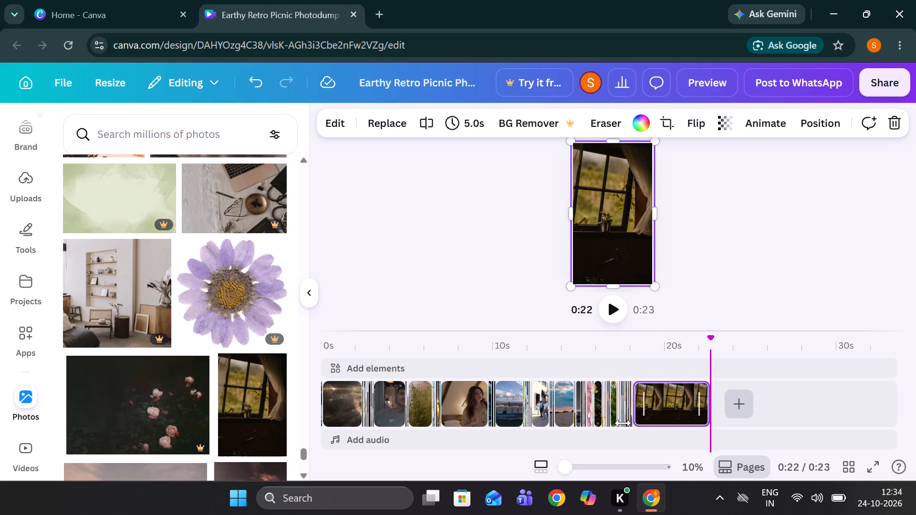
left_click_drag(623, 423, 620, 417)
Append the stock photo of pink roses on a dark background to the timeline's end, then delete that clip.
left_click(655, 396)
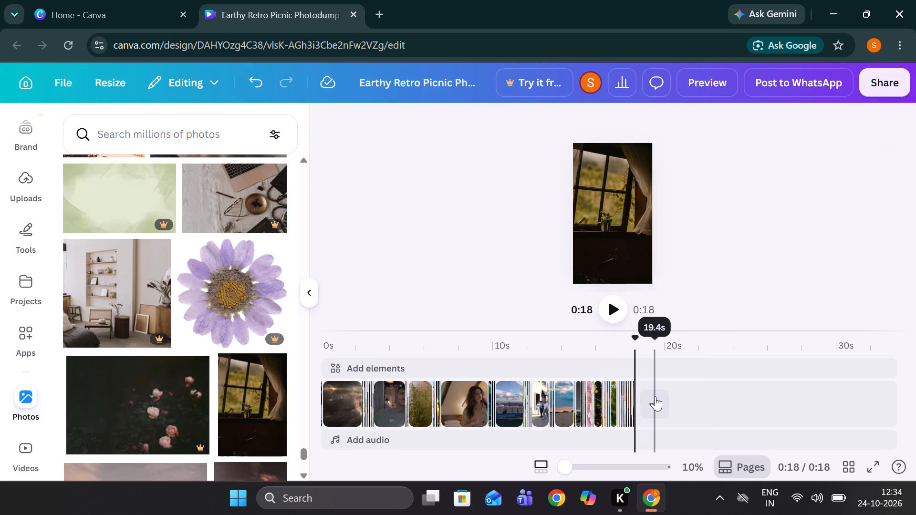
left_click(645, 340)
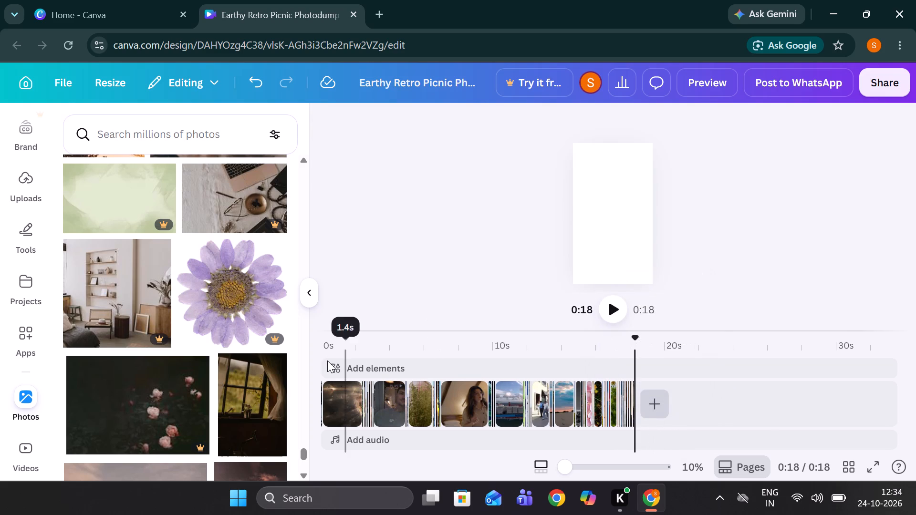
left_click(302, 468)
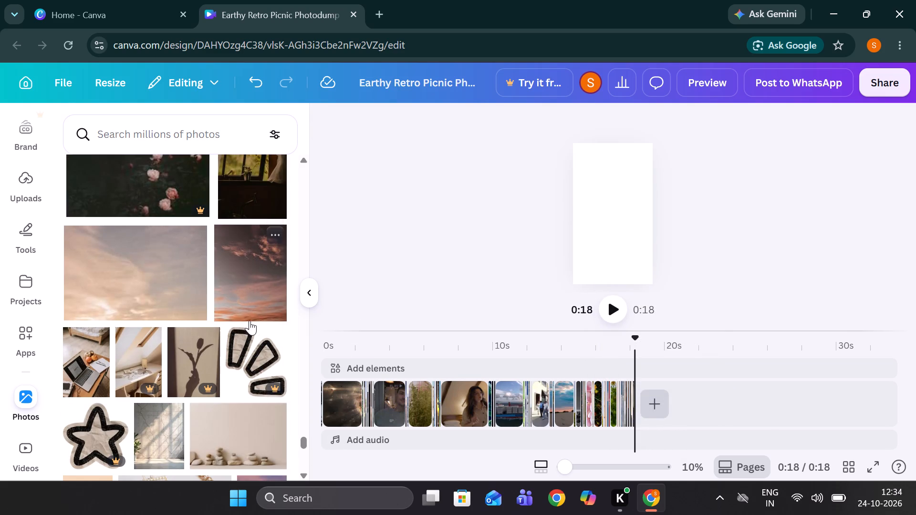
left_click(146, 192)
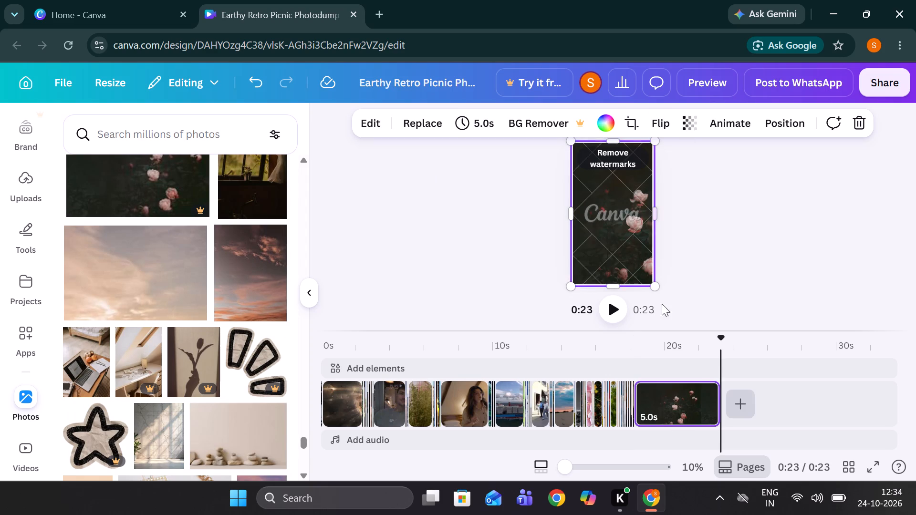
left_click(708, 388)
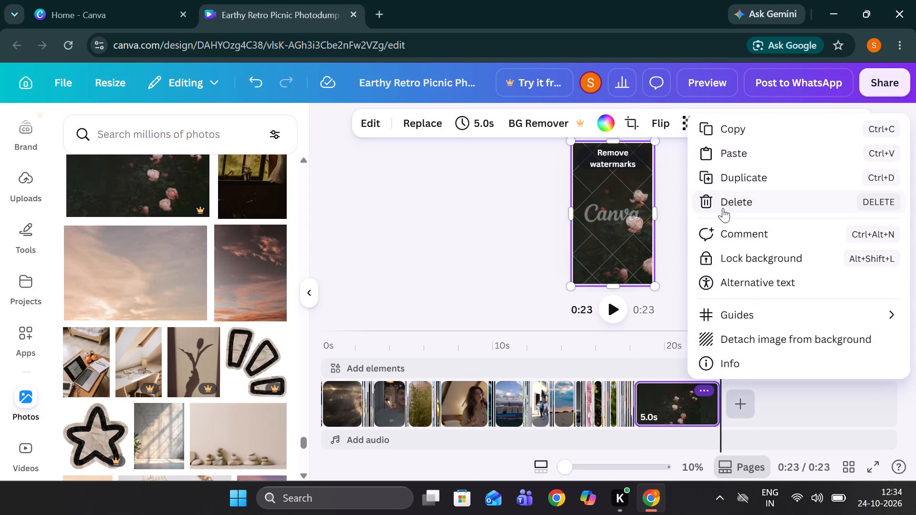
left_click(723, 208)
Append the stock photo of blurred orange-red flowers on a beige background to the timeline's end and shorten it to 0.1 s.
left_click(659, 401)
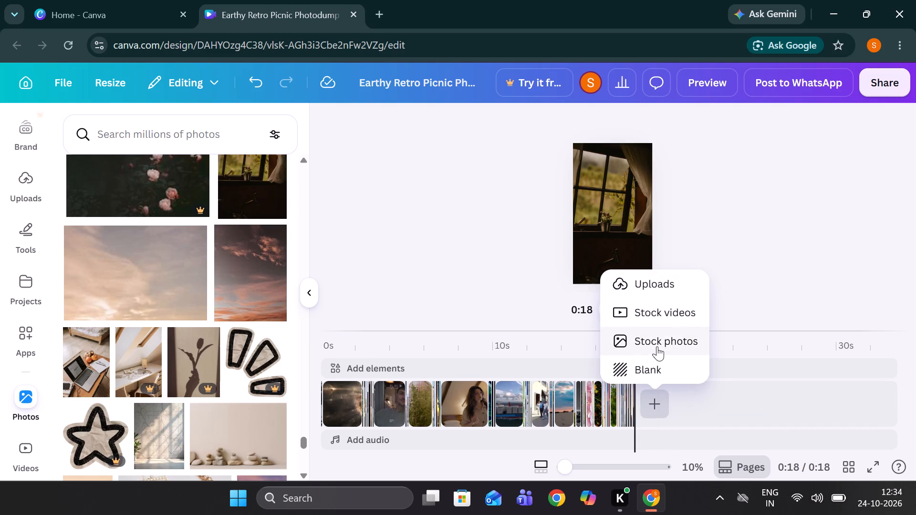
left_click(657, 346)
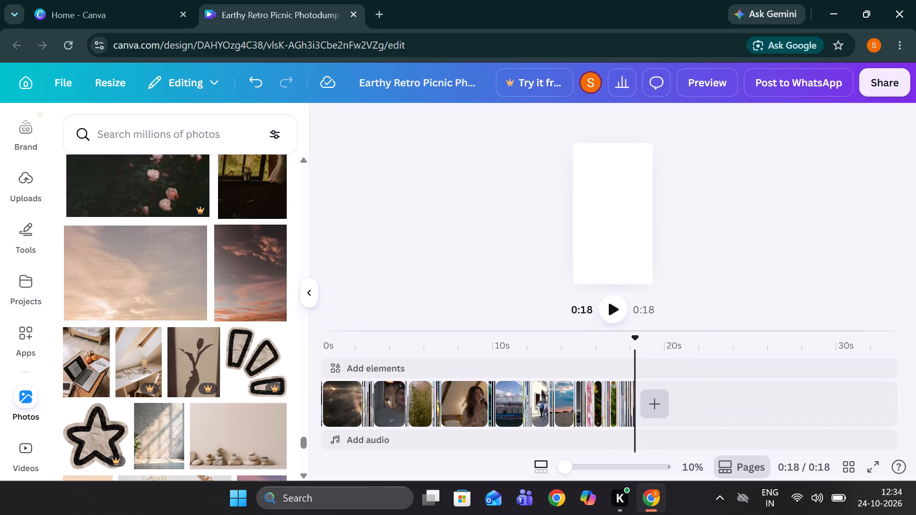
triple_click(302, 472)
triple_click(302, 472)
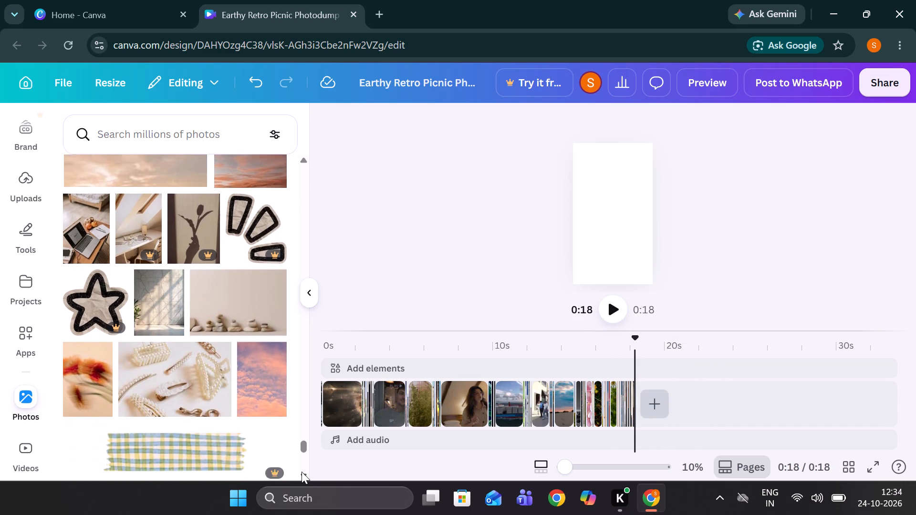
double_click(302, 472)
left_click(92, 284)
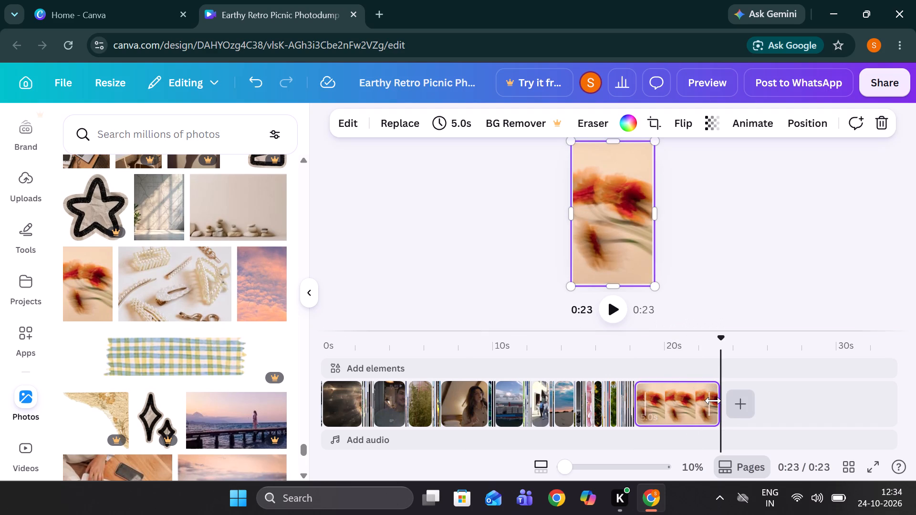
left_click(713, 400)
left_click_drag(713, 400, 622, 407)
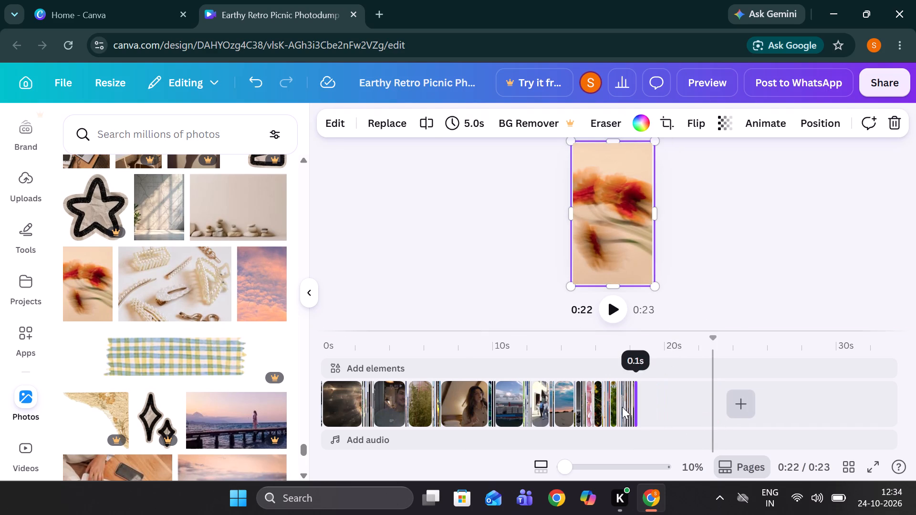
Append the stock photo of a hand reaching to white blossoms to the timeline's end and shorten it to 0.1 s.
left_click(657, 396)
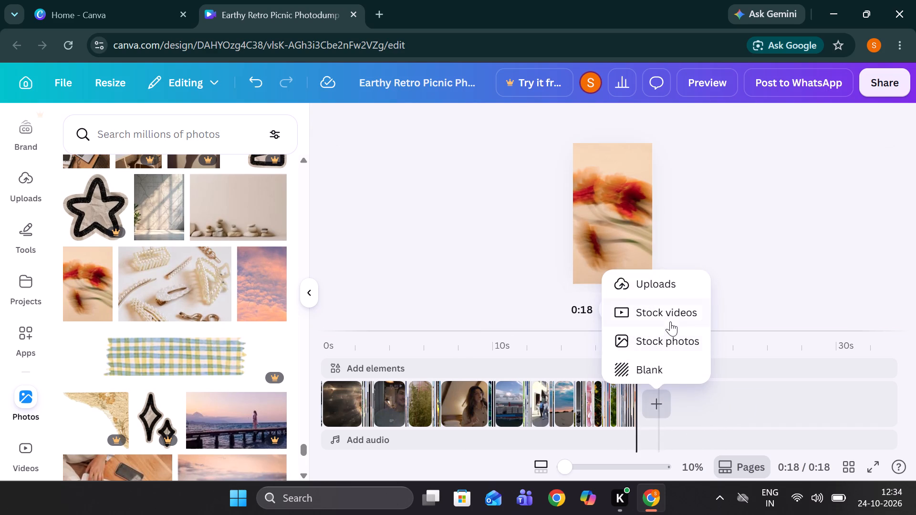
left_click(670, 338)
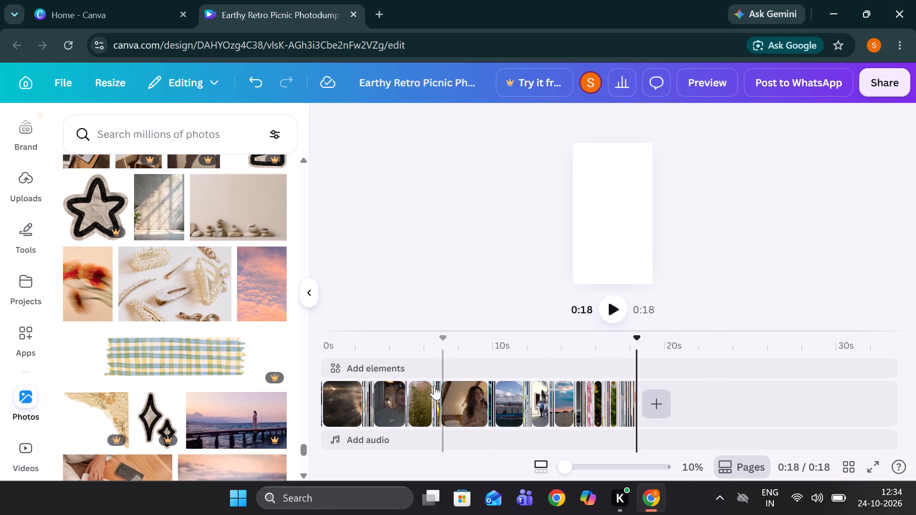
double_click(305, 466)
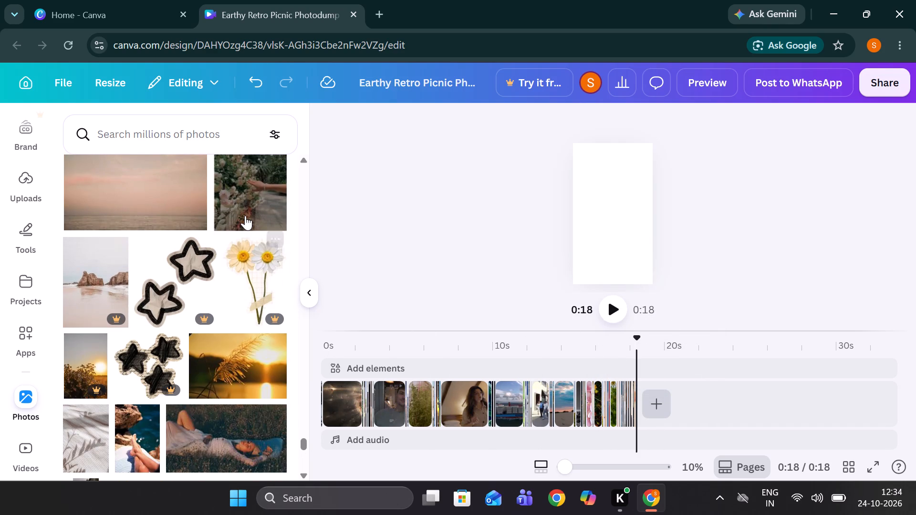
left_click(244, 204)
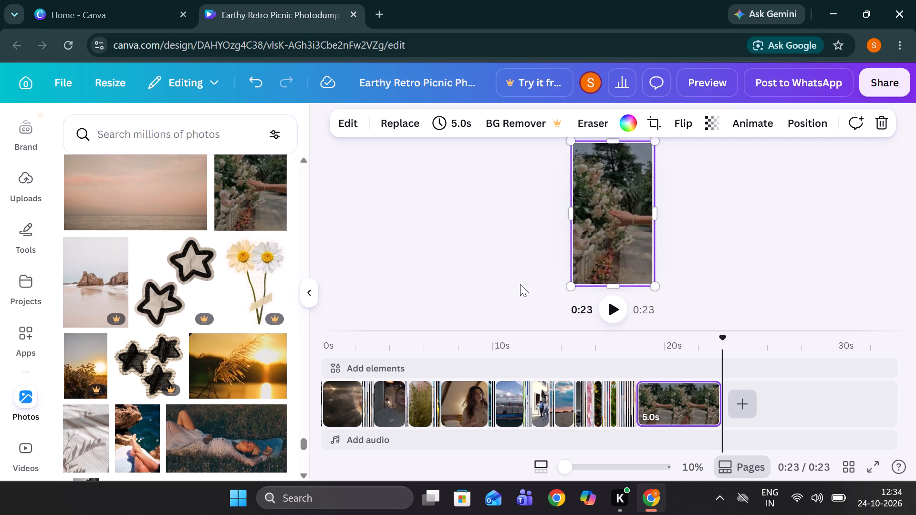
left_click(713, 405)
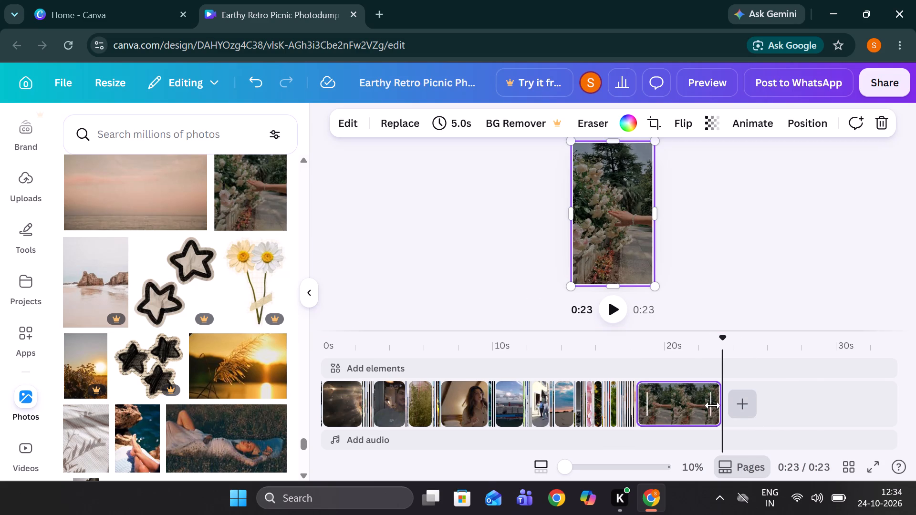
left_click_drag(713, 405, 629, 420)
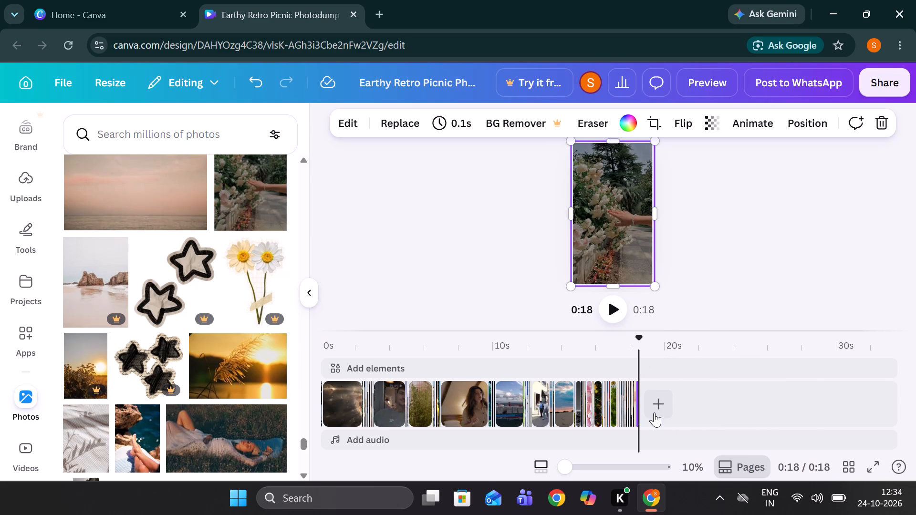
Append the stock photo of a woman lying in a grassy field to the timeline's end.
left_click(654, 402)
left_click(656, 340)
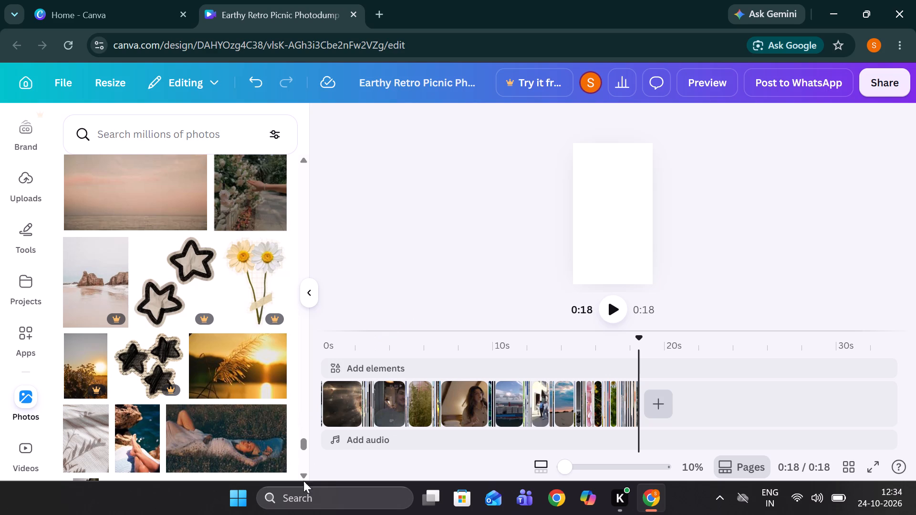
left_click(229, 436)
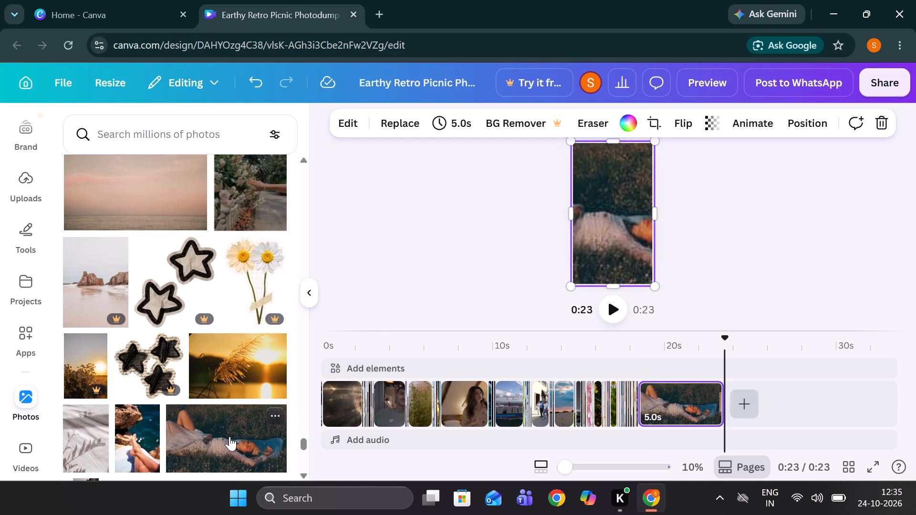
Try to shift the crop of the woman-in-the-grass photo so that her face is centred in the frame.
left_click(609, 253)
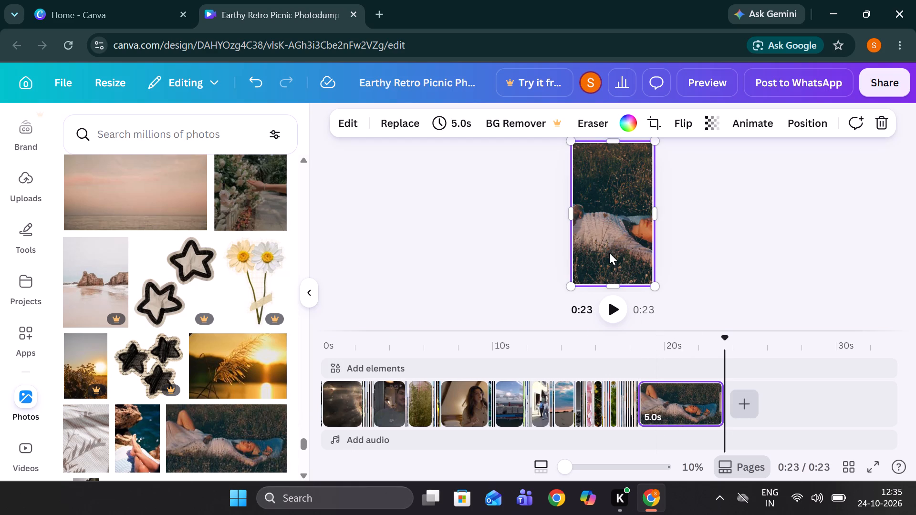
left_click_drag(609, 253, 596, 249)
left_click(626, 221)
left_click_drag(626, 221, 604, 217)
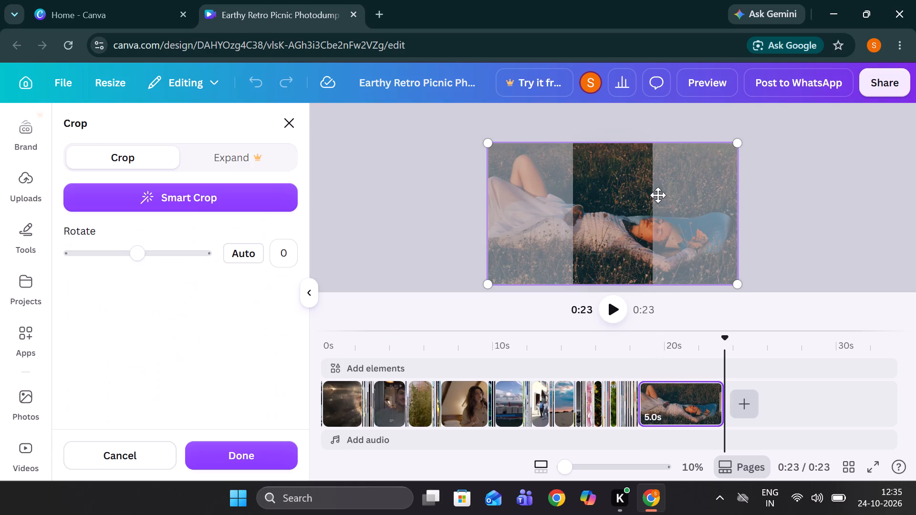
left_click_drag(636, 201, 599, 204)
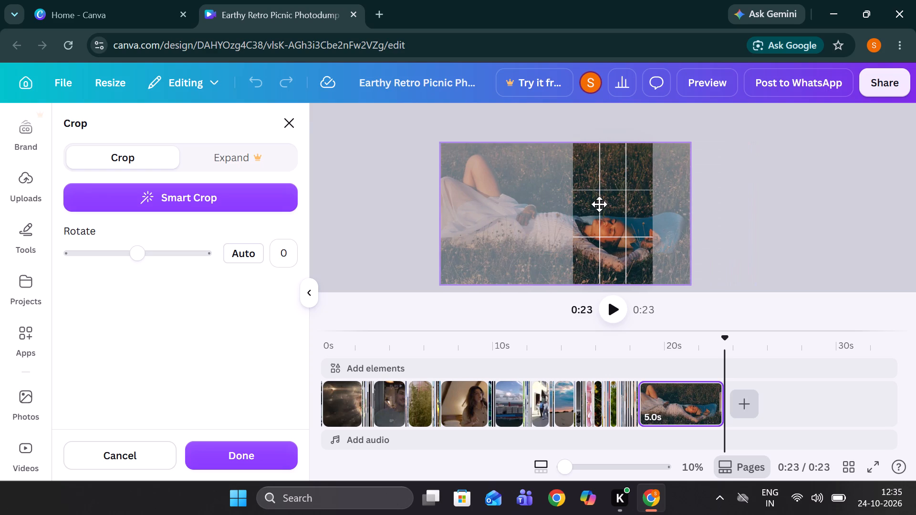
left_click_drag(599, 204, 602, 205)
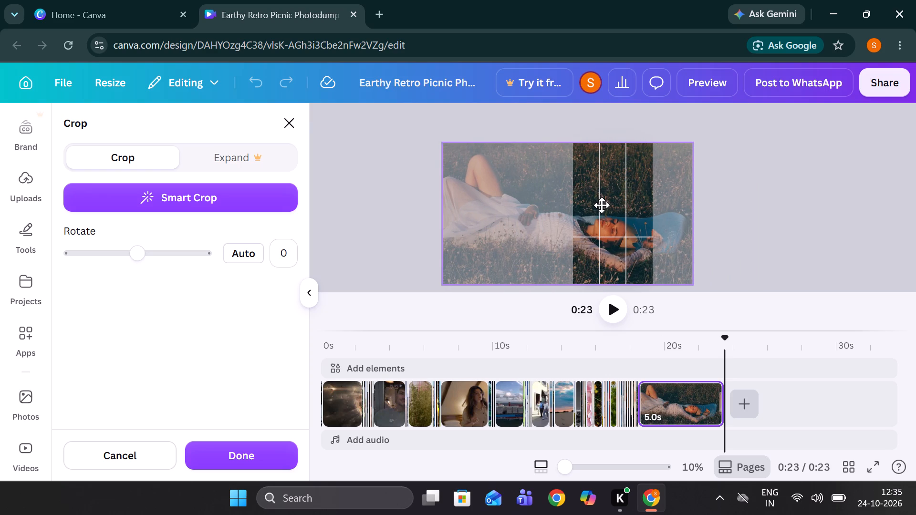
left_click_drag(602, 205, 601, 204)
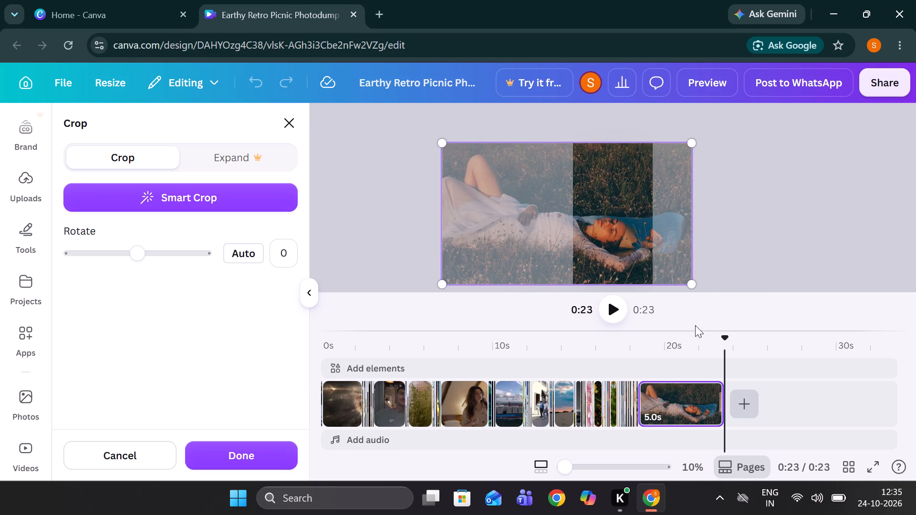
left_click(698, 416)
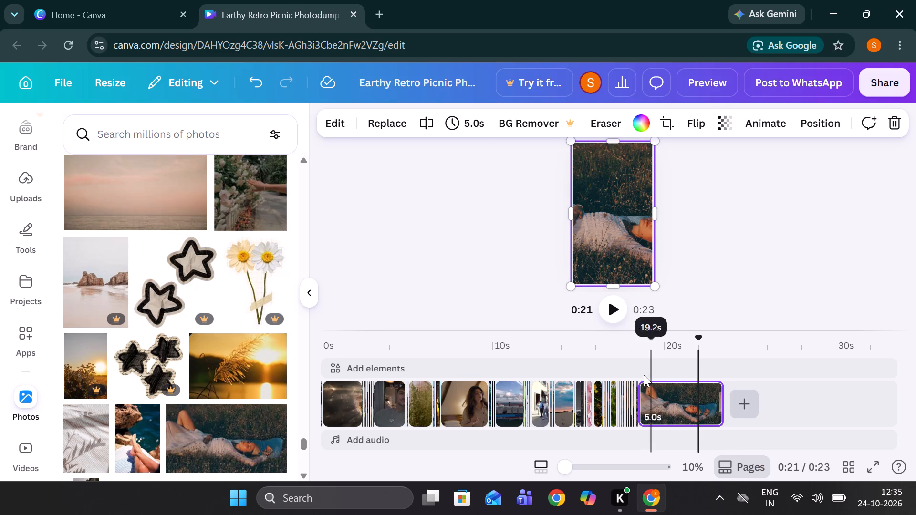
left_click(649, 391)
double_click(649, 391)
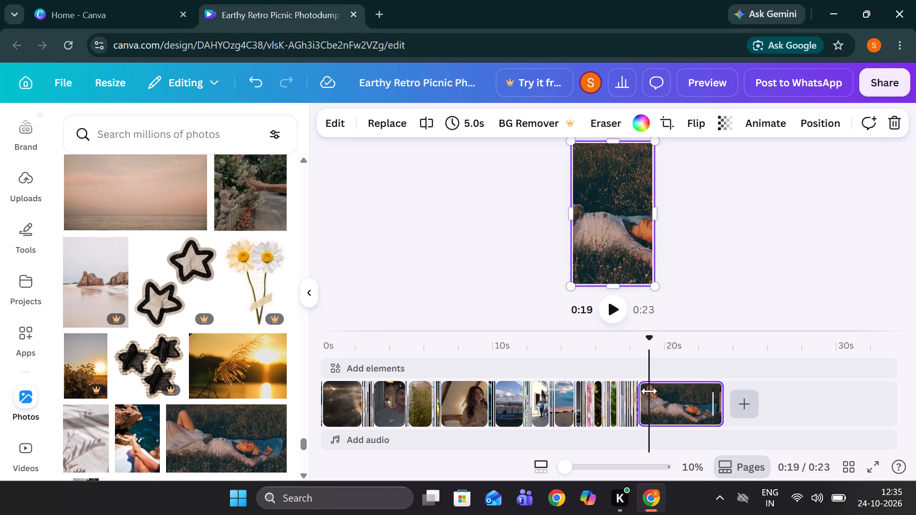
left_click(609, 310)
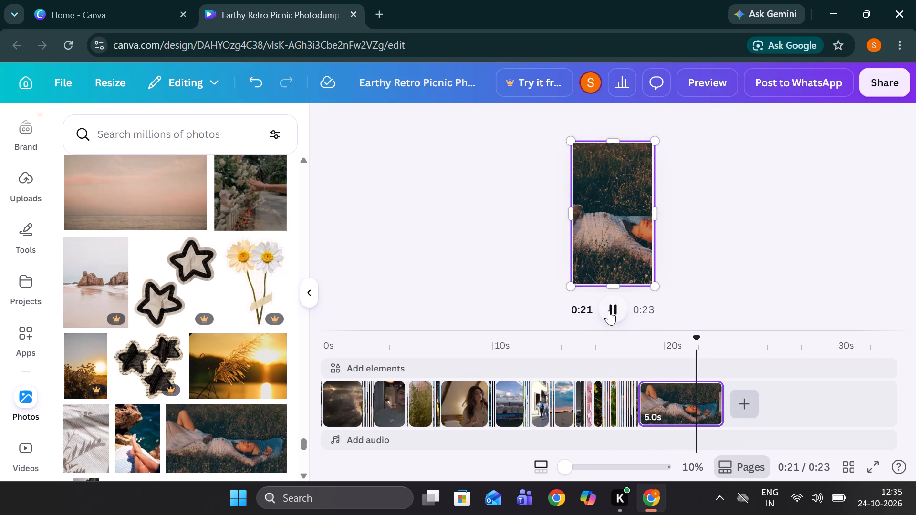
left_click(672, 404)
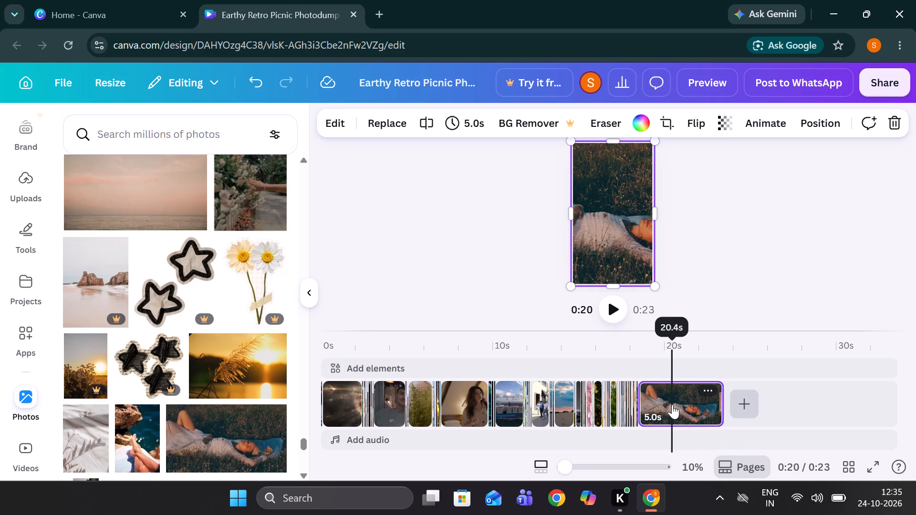
Crop the woman-in-the-grass photo to its far right end so that her head and raised arms fill the frame.
double_click(594, 181)
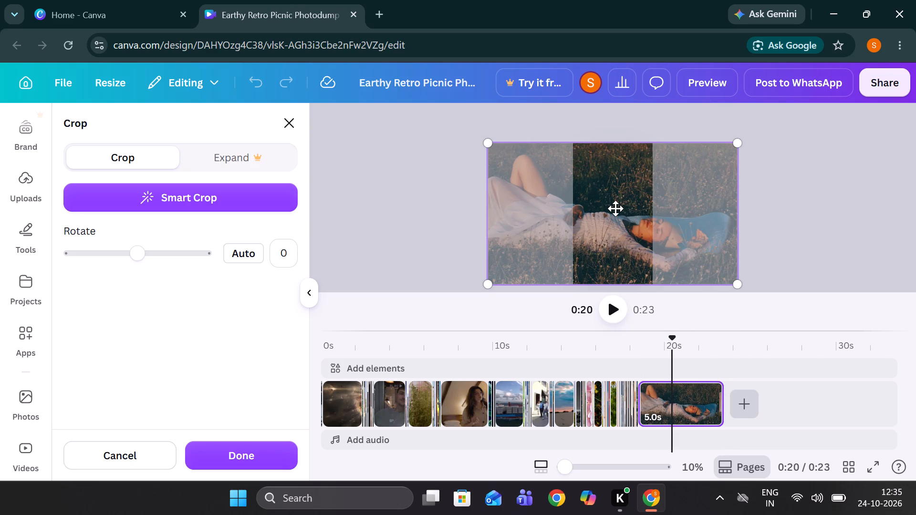
left_click_drag(615, 208, 458, 232)
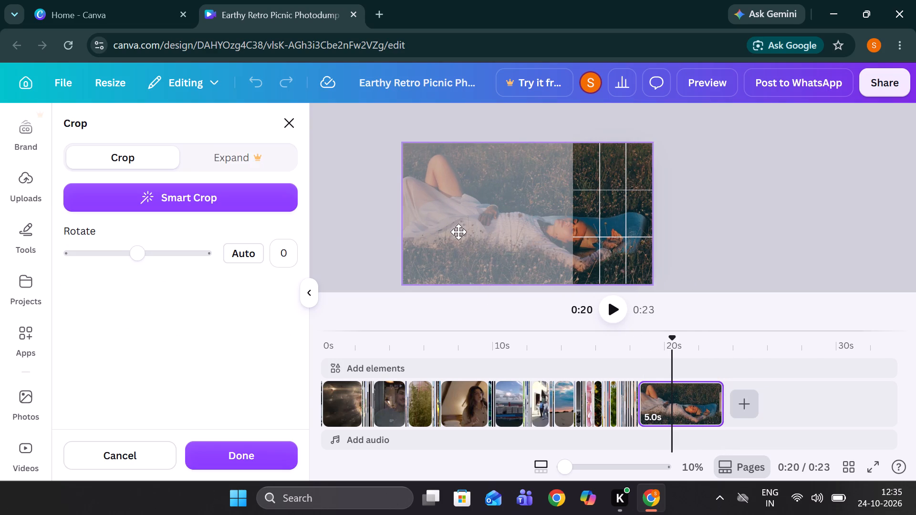
left_click_drag(718, 335, 699, 383)
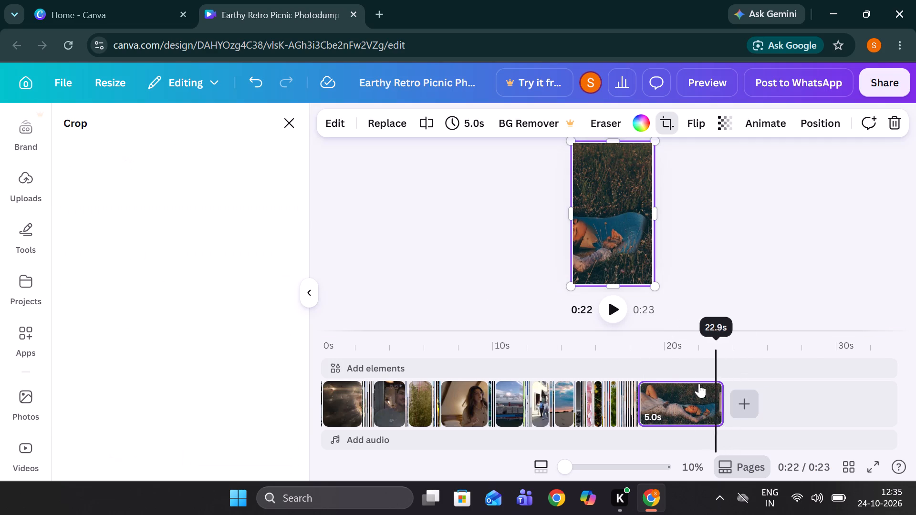
Shift the crop of the woman-in-the-grass photo so that her whole face and raised arm sit inside the frame.
left_click_drag(699, 383, 727, 270)
left_click(727, 270)
left_click(614, 313)
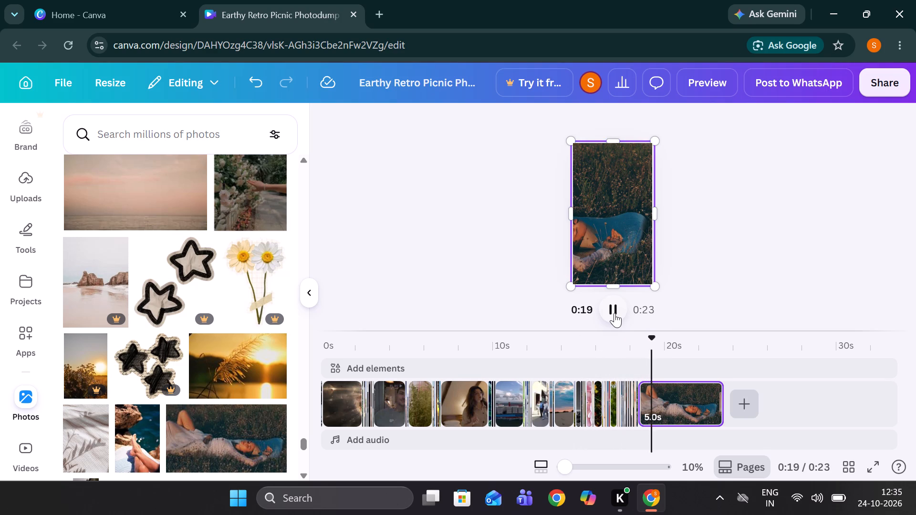
left_click(682, 394)
double_click(612, 233)
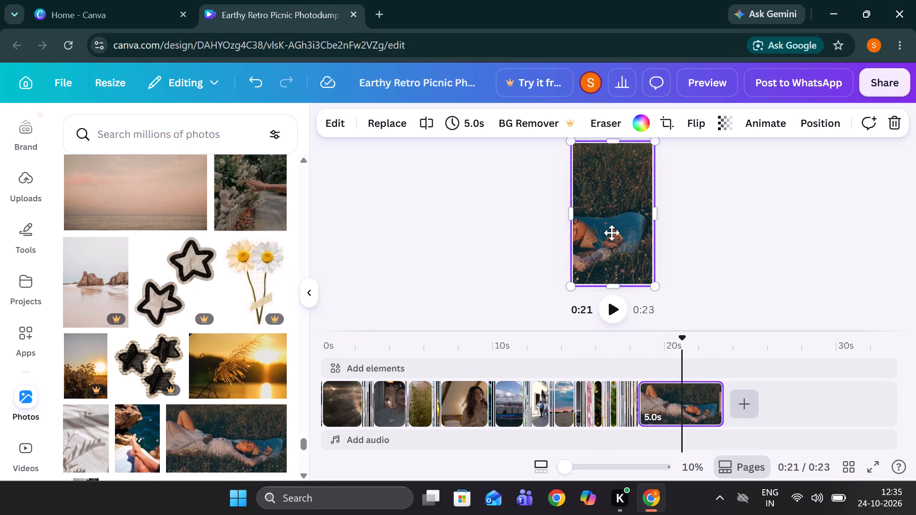
left_click_drag(617, 237, 657, 232)
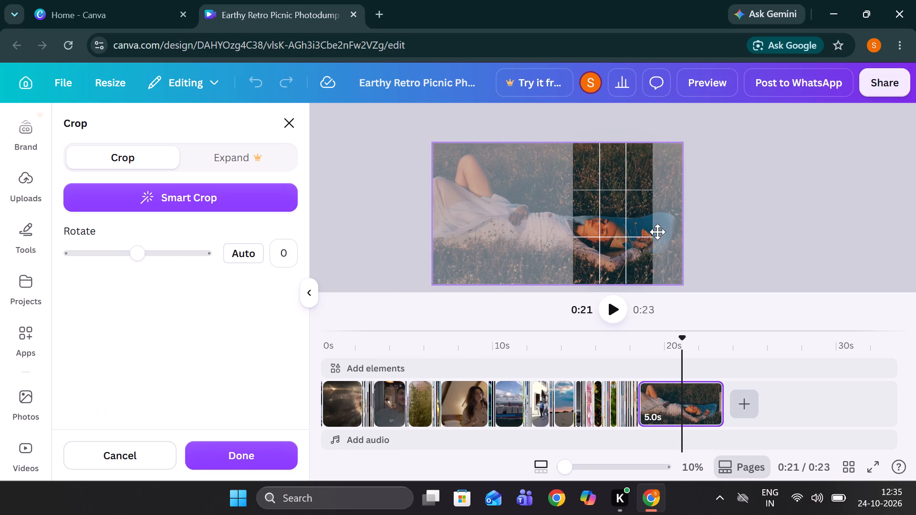
left_click_drag(657, 232, 656, 235)
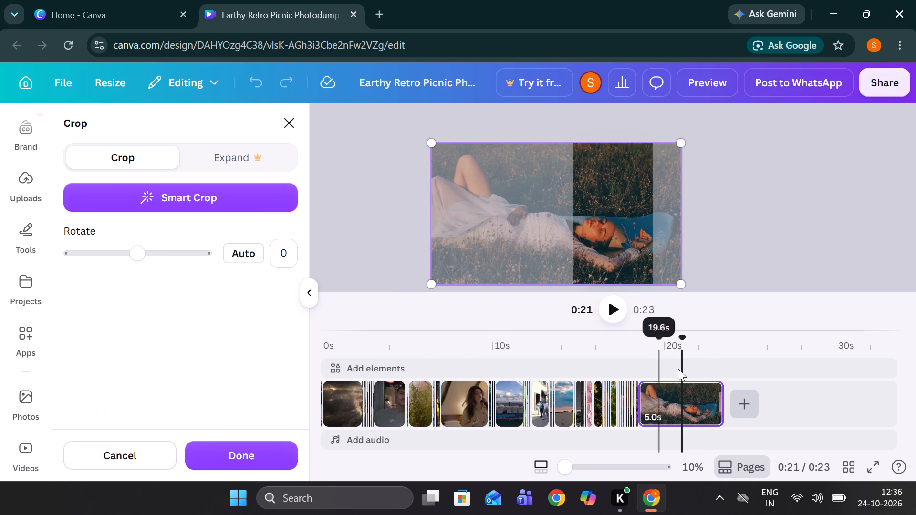
left_click(618, 307)
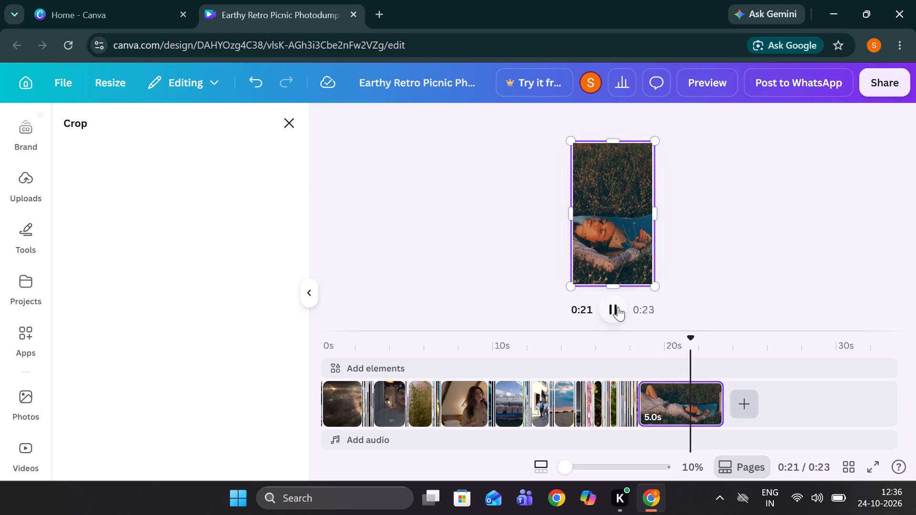
Shorten the woman-in-the-grass clip at the timeline's end to 0.1 s.
left_click(711, 401)
left_click_drag(711, 401, 623, 410)
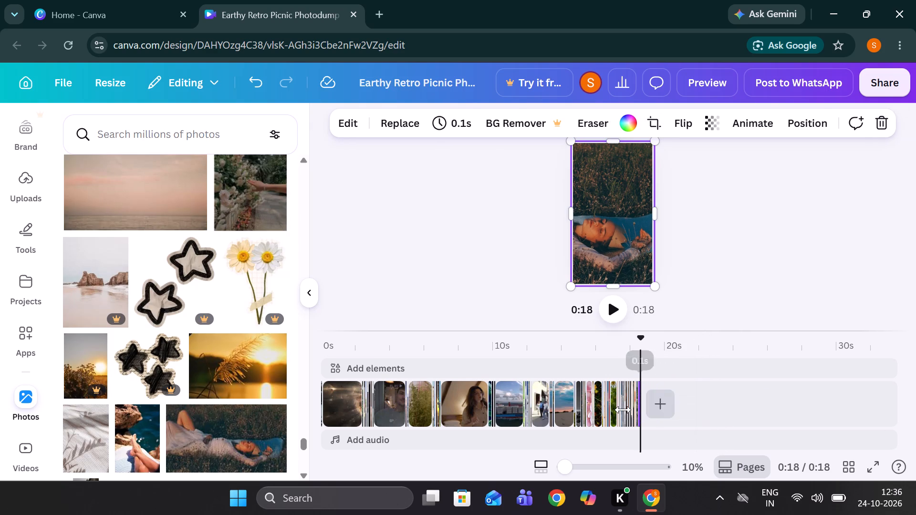
Append the stock photo of bare feet above rocks and blue sea to the timeline's end and shorten it to 0.1 s.
left_click(660, 395)
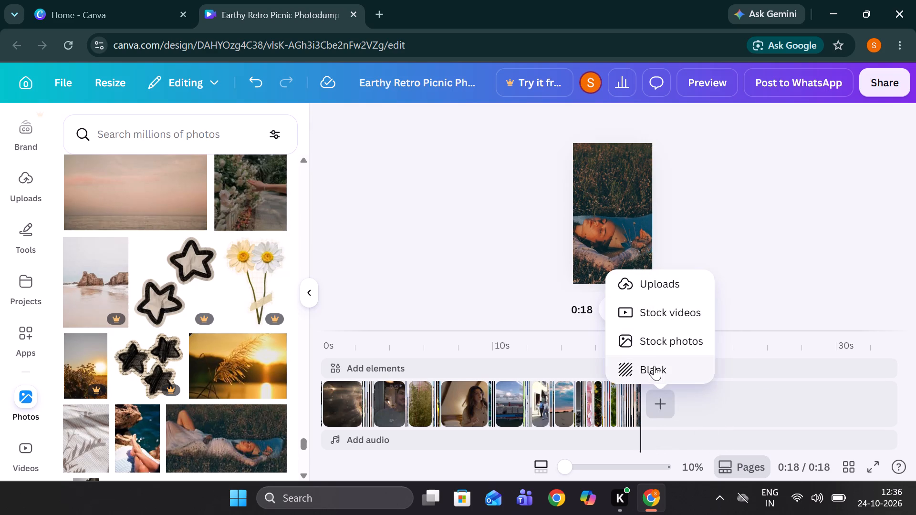
left_click(656, 352)
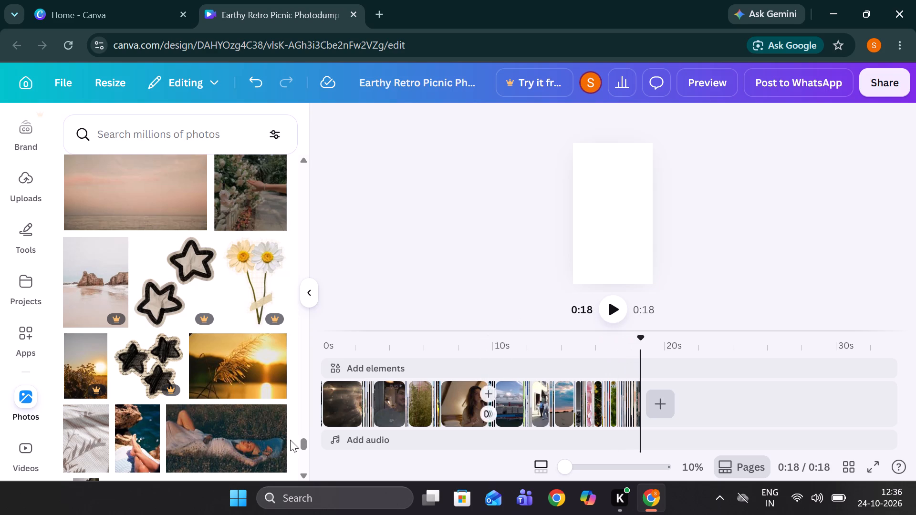
triple_click(304, 471)
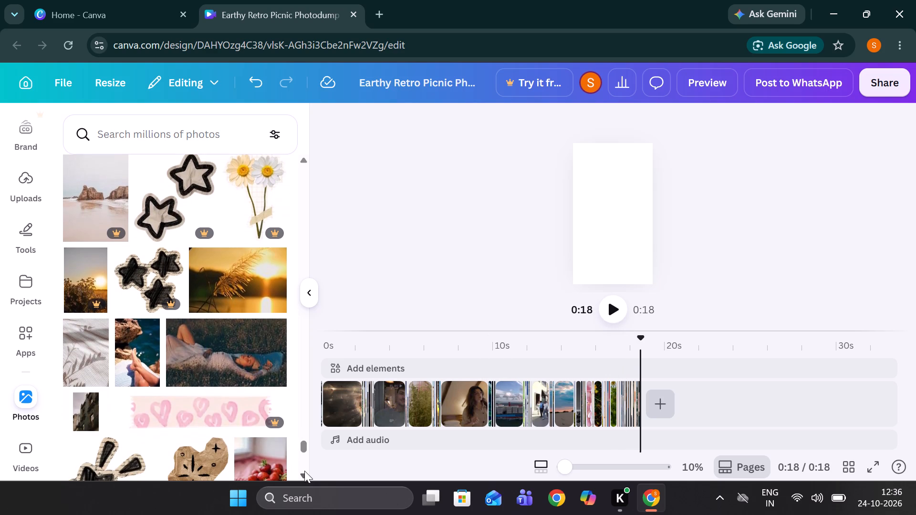
left_click(135, 340)
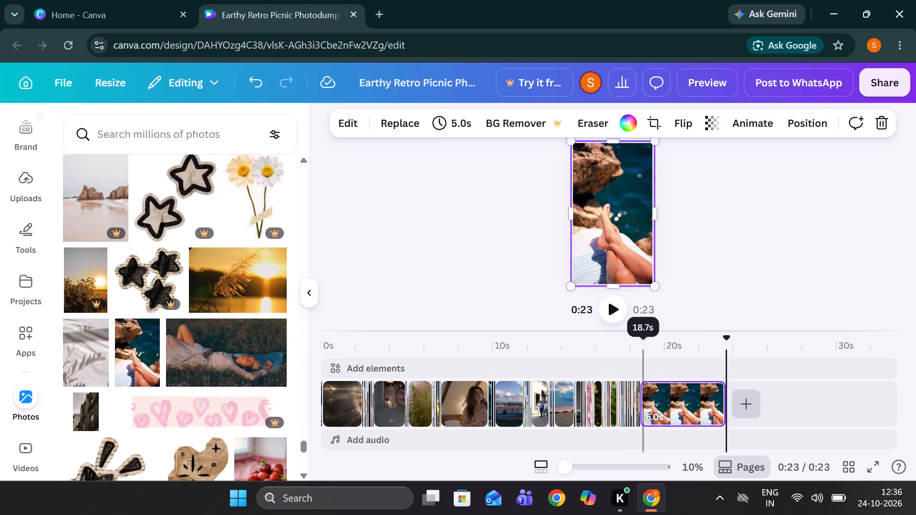
left_click(716, 399)
left_click_drag(716, 399, 574, 436)
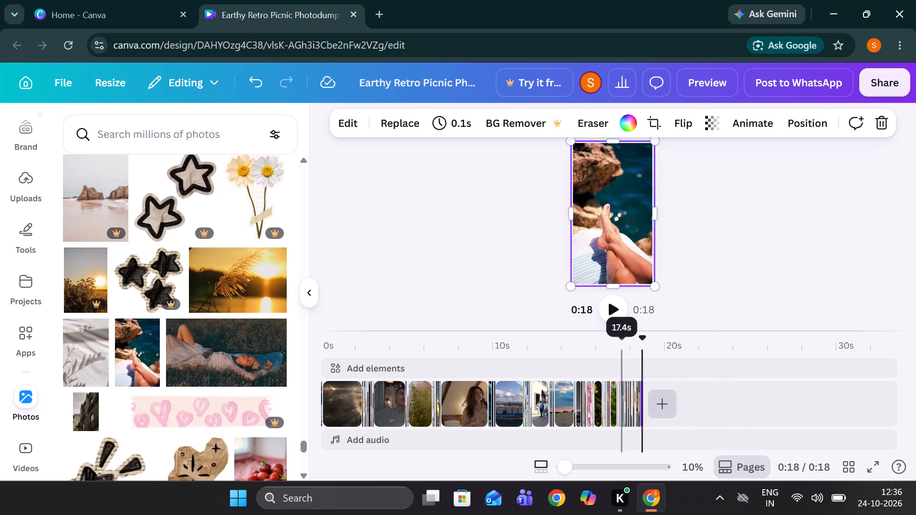
Append the stock photo of orange flowers casting shadows on a beige wall to the timeline's end and trim it to its minimum length.
left_click(656, 404)
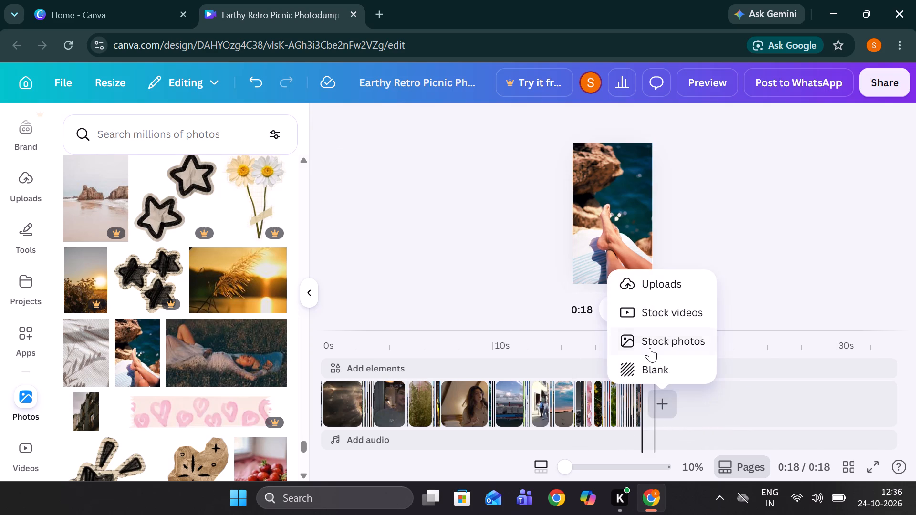
left_click(650, 348)
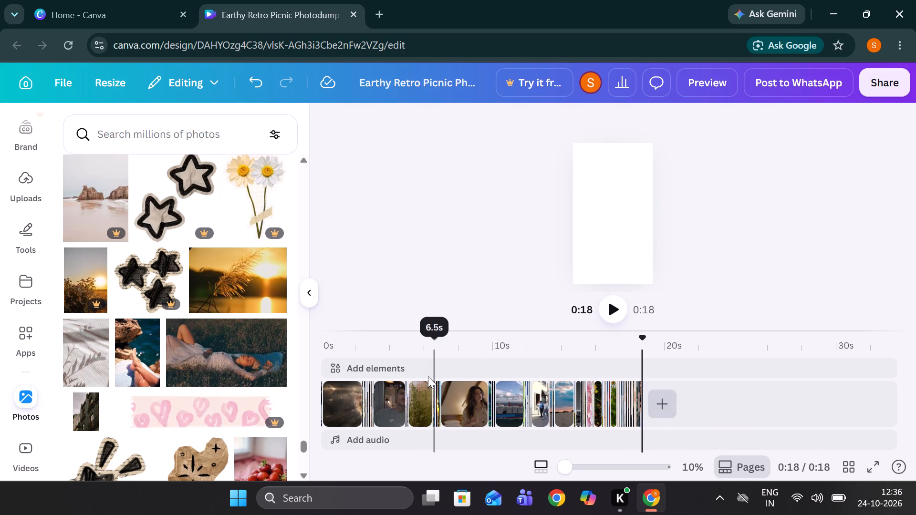
triple_click(299, 469)
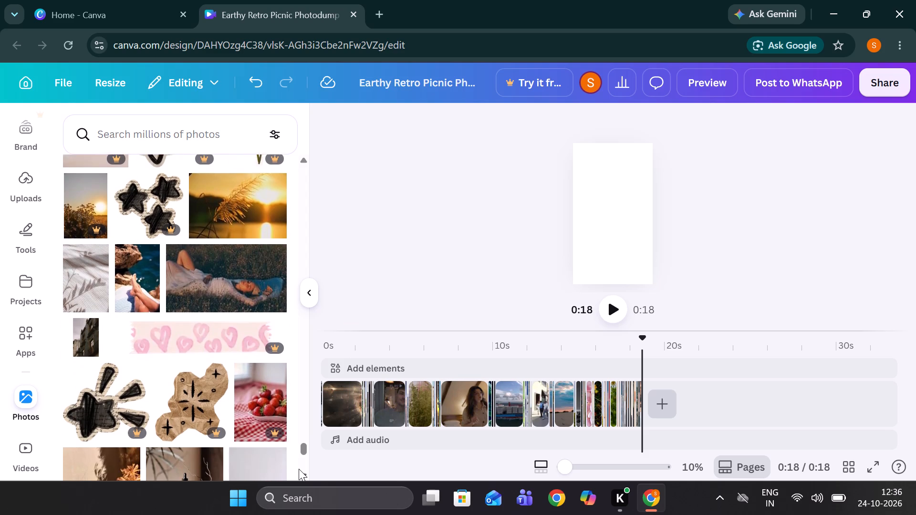
triple_click(299, 469)
left_click(299, 469)
double_click(299, 469)
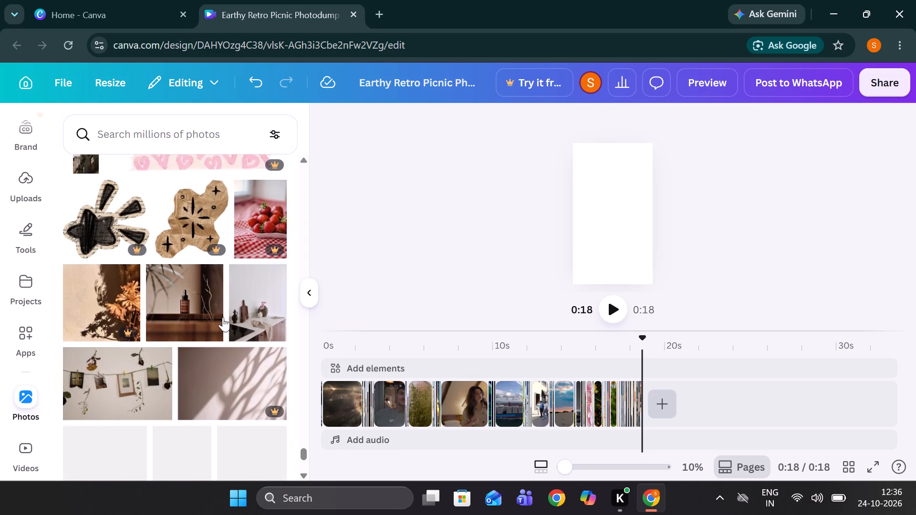
left_click(122, 281)
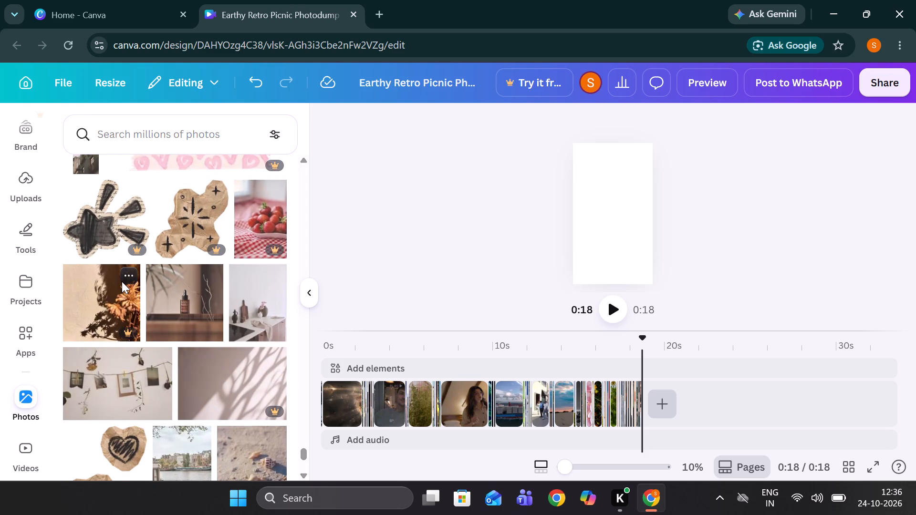
left_click_drag(424, 261, 104, 294)
left_click(104, 294)
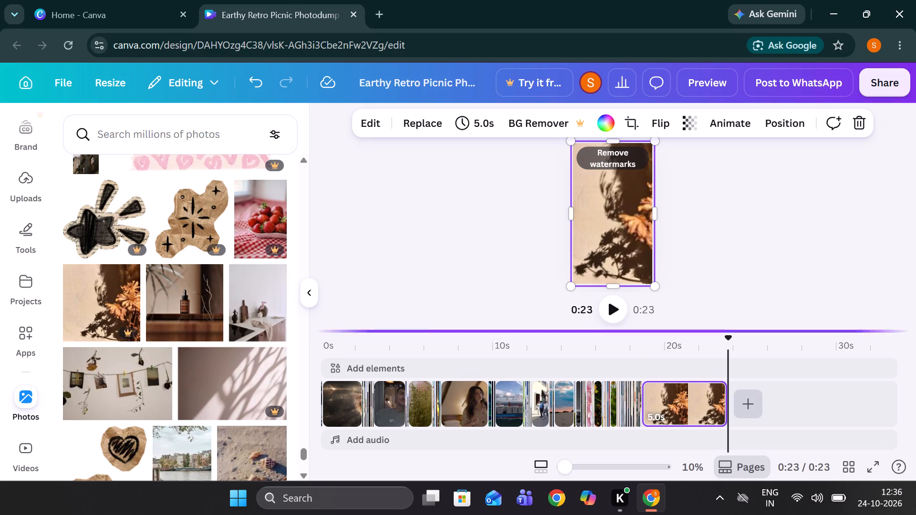
left_click(723, 399)
left_click_drag(723, 399, 675, 404)
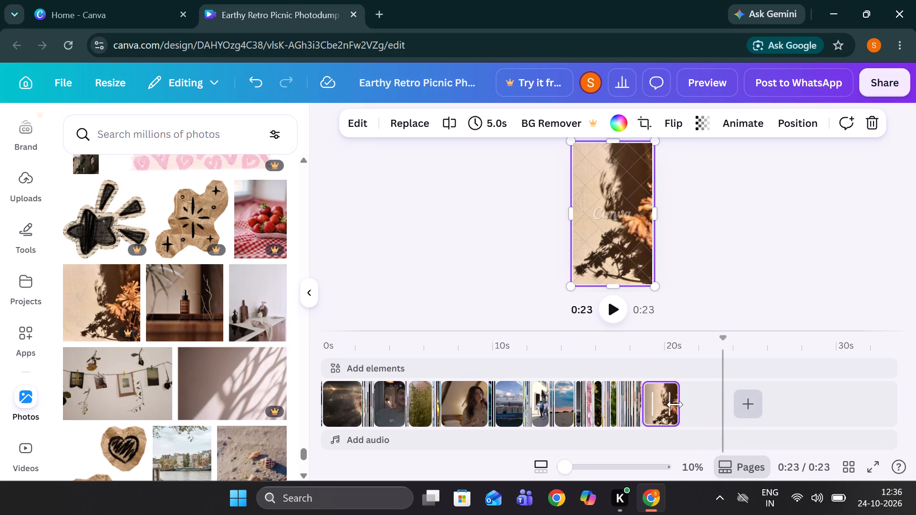
left_click_drag(675, 404, 612, 417)
Append the stock photo of a woman in a white top holding dried grass and sunglasses, shorten it to 0.1 s, and play the video.
left_click(663, 404)
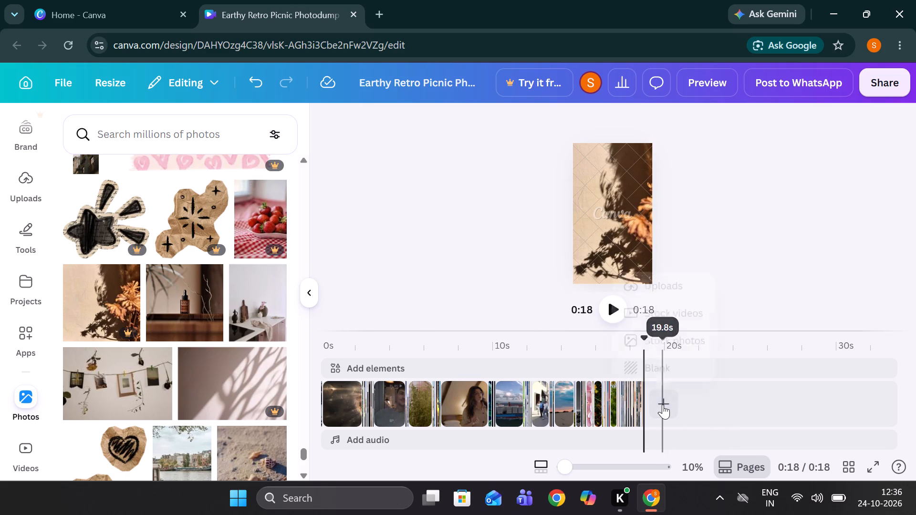
left_click(657, 343)
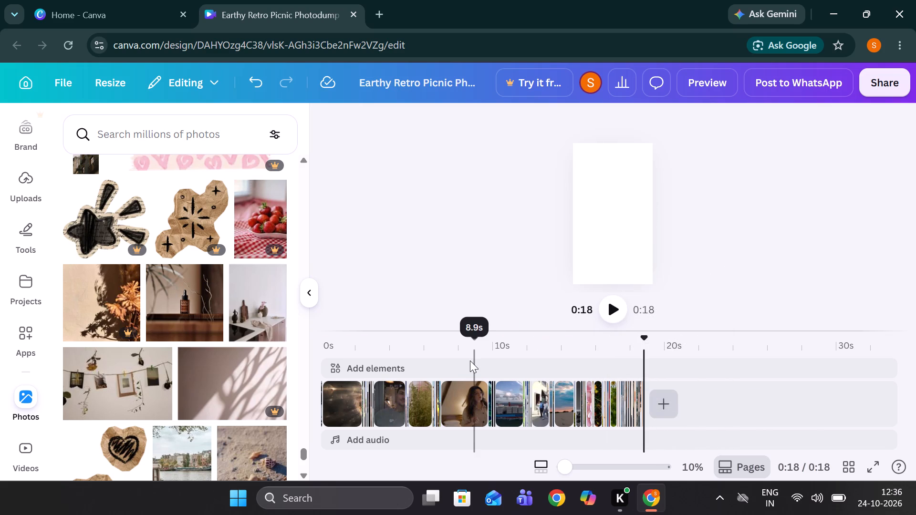
triple_click(302, 470)
triple_click(302, 470)
left_click(302, 470)
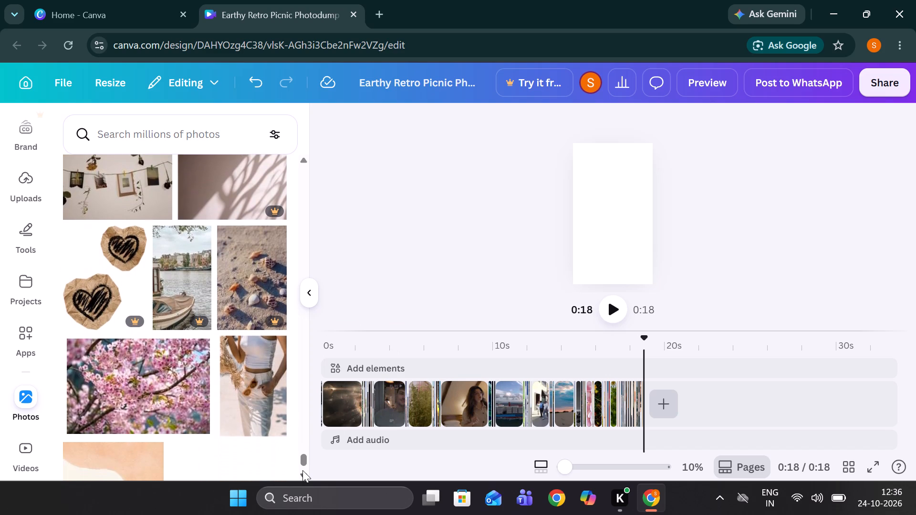
left_click(248, 396)
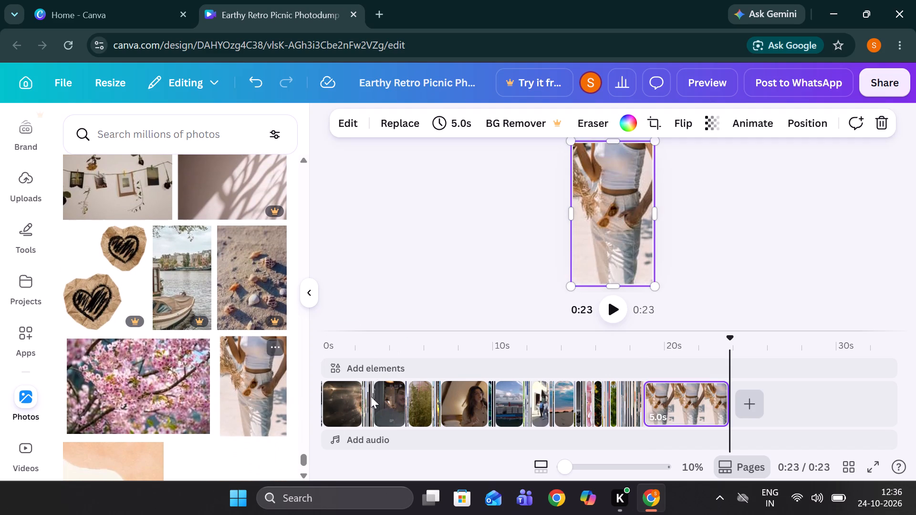
left_click(717, 404)
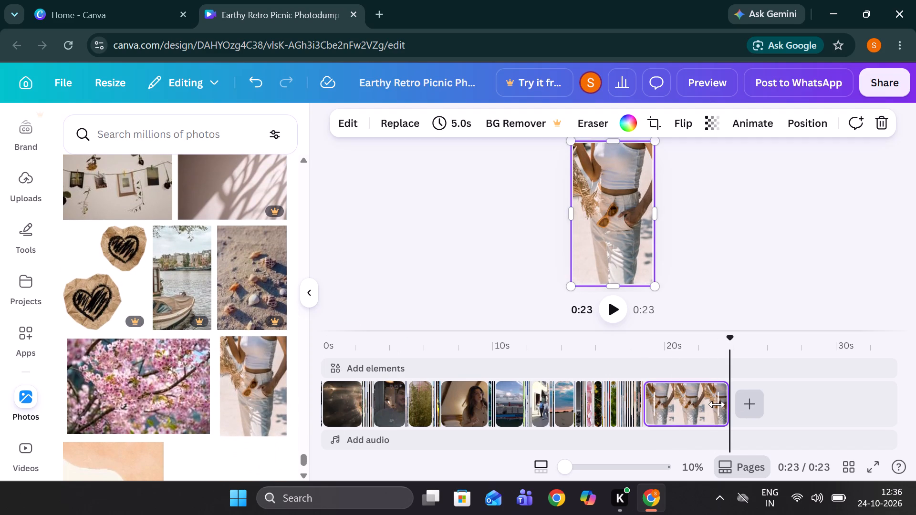
left_click_drag(717, 404, 628, 425)
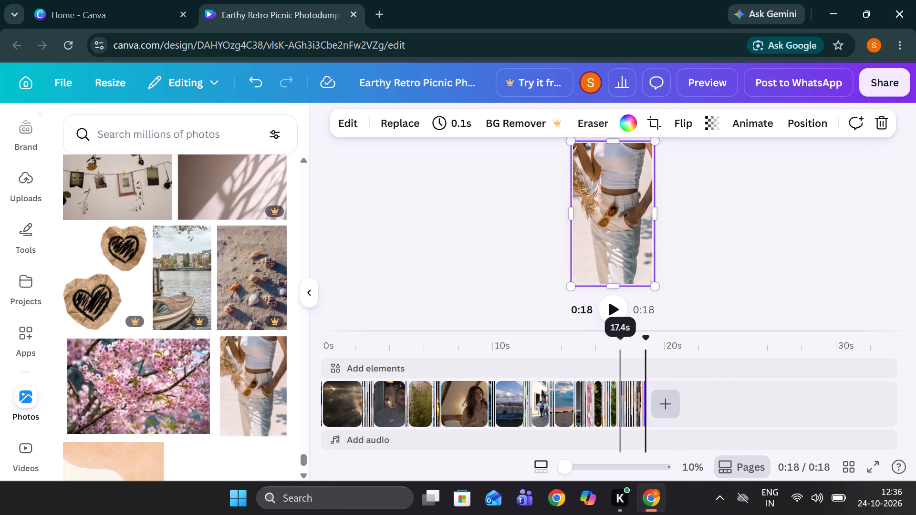
left_click(615, 310)
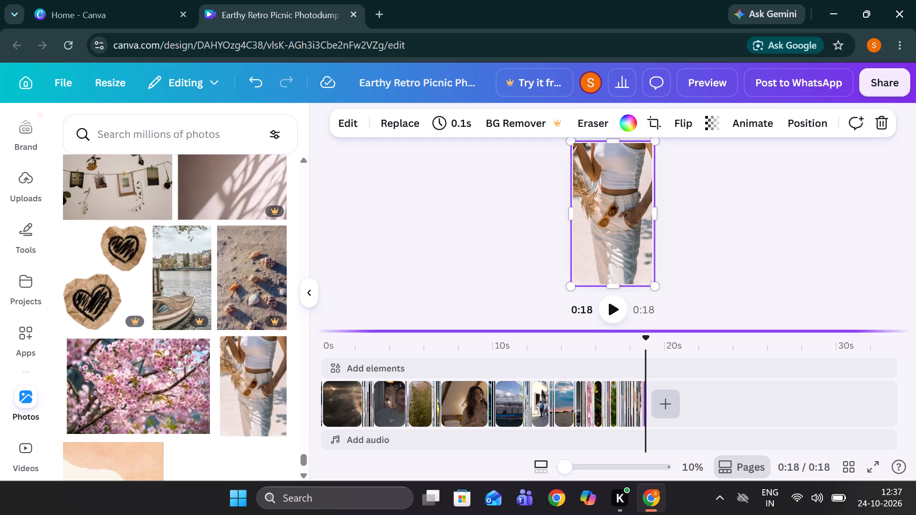
Browse further through the stock photos for the next clip to append at the timeline's end.
left_click(672, 397)
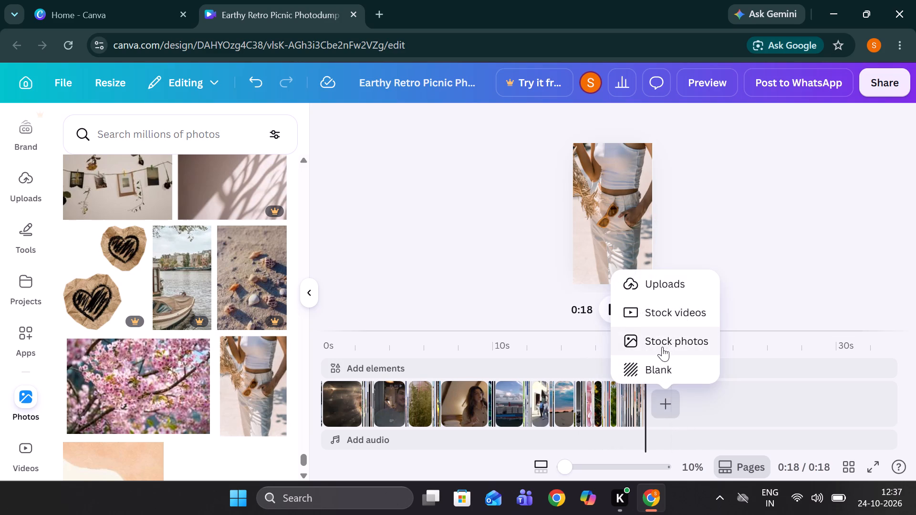
left_click(662, 347)
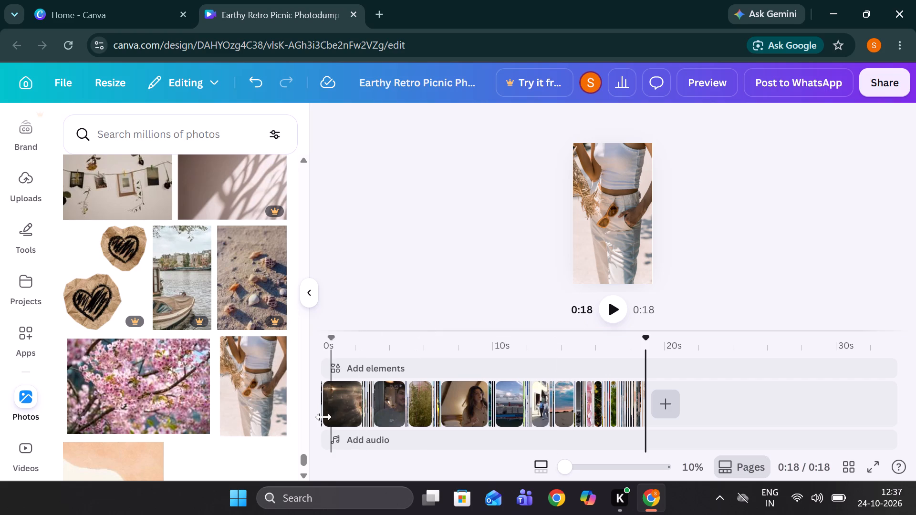
triple_click(304, 472)
triple_click(304, 472)
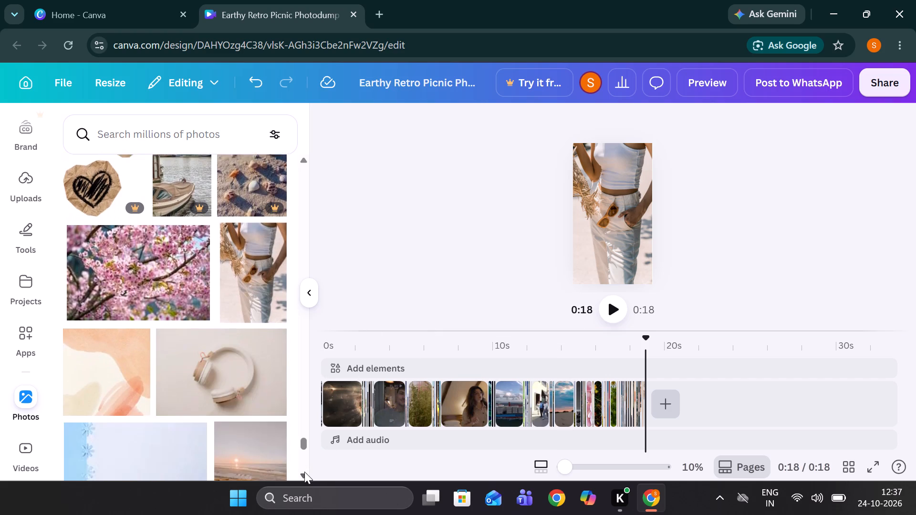
triple_click(304, 472)
triple_click(304, 472)
double_click(304, 472)
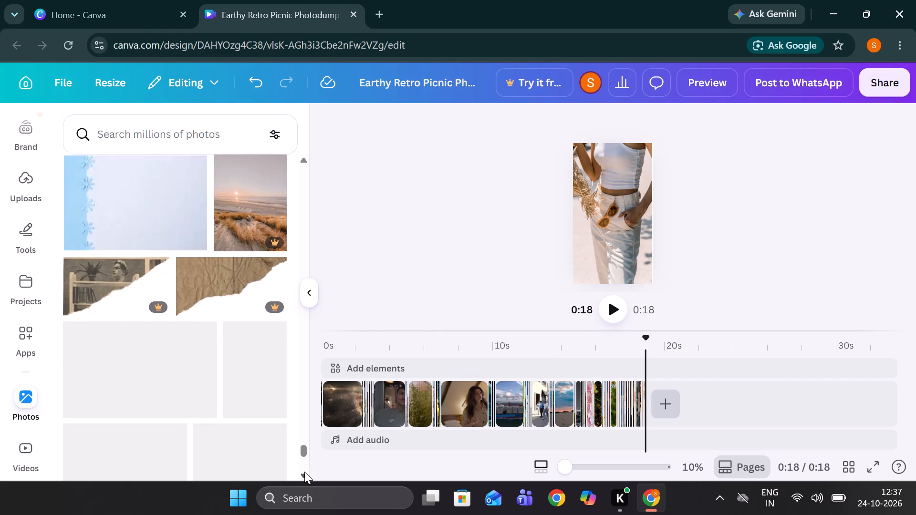
triple_click(304, 472)
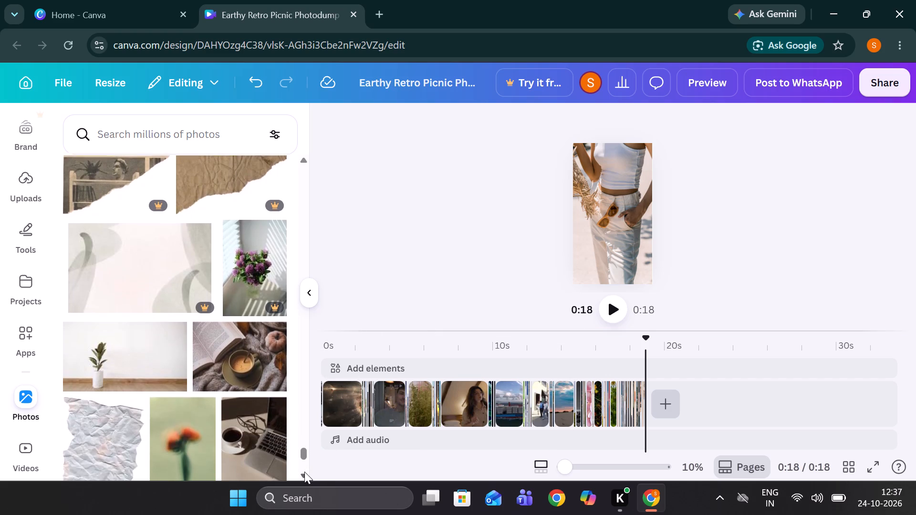
double_click(304, 472)
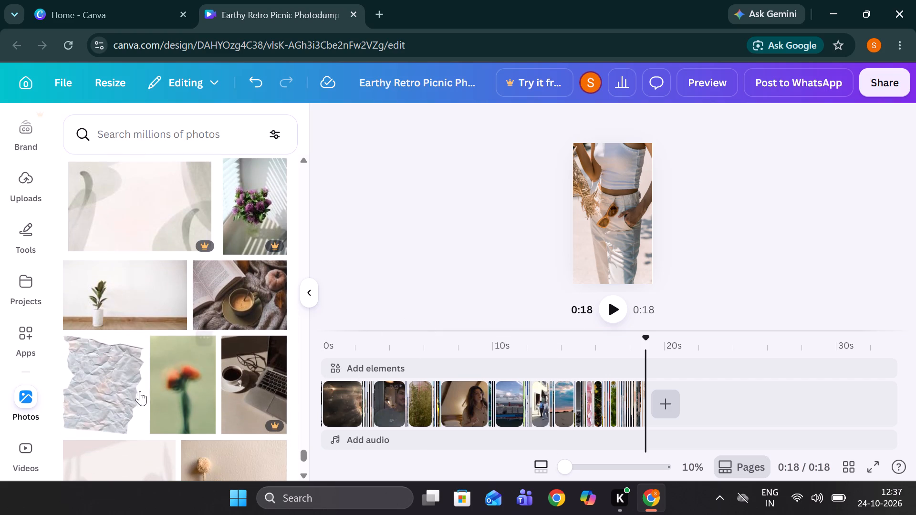
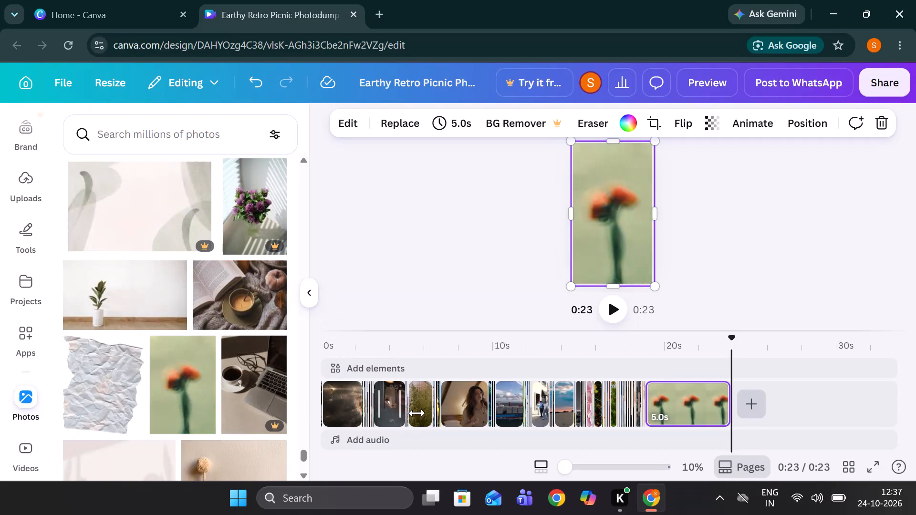
Shorten the blurred orange flower clip at the timeline's end to 0.1 s.
left_click(726, 397)
left_click_drag(726, 397, 614, 418)
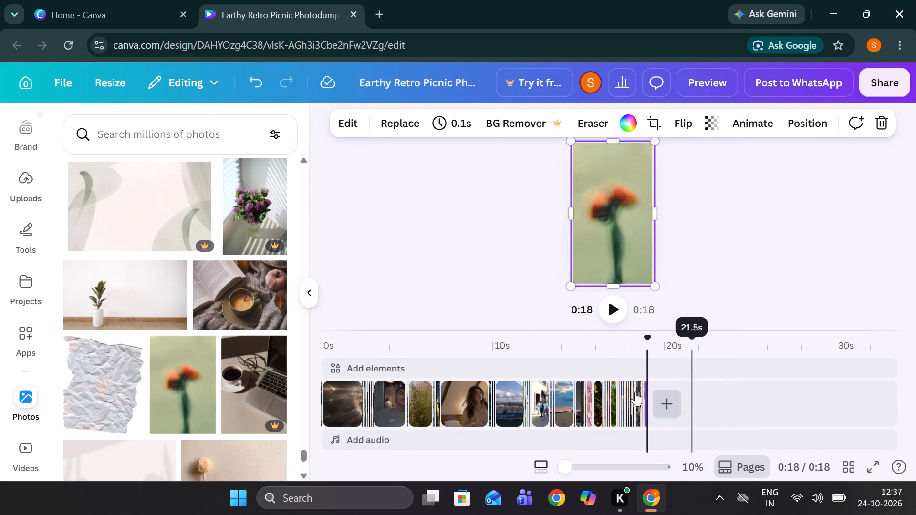
Append the stock photo of small pink flowers on a white background to the timeline's end and shorten it to 0.1 s.
left_click(658, 402)
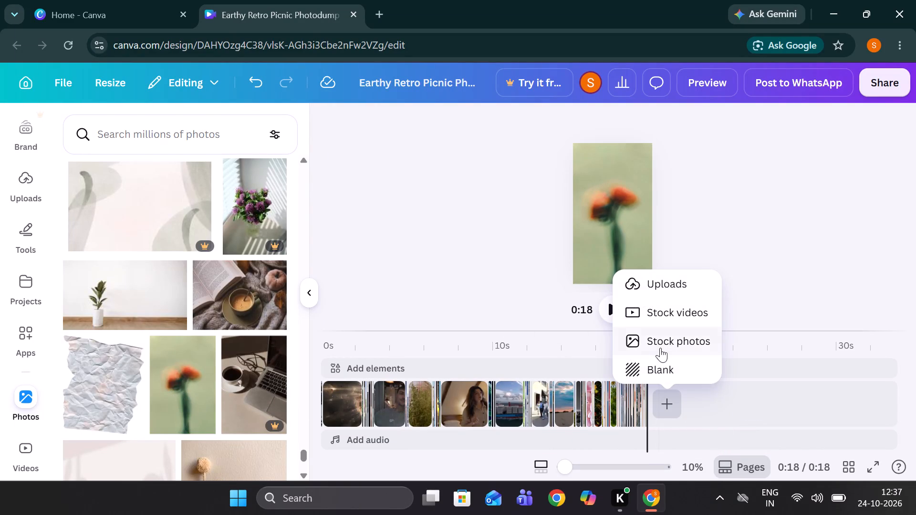
left_click(660, 348)
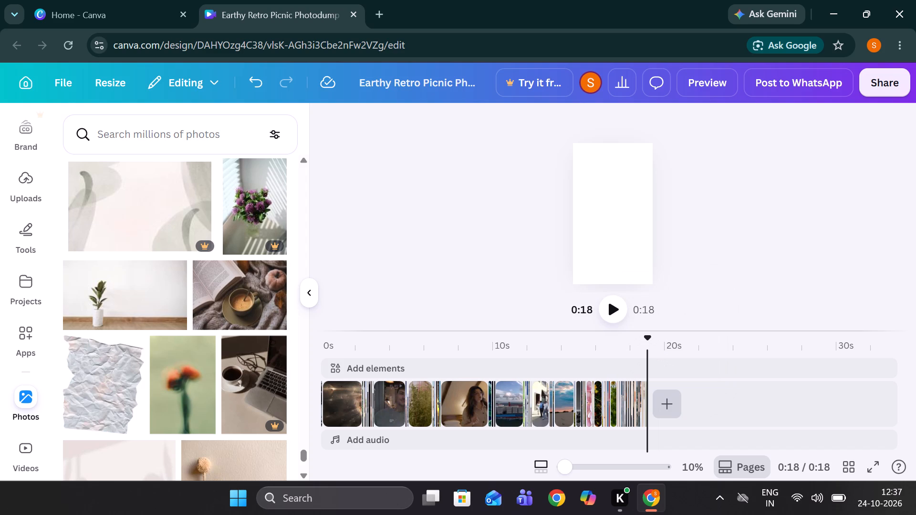
triple_click(302, 468)
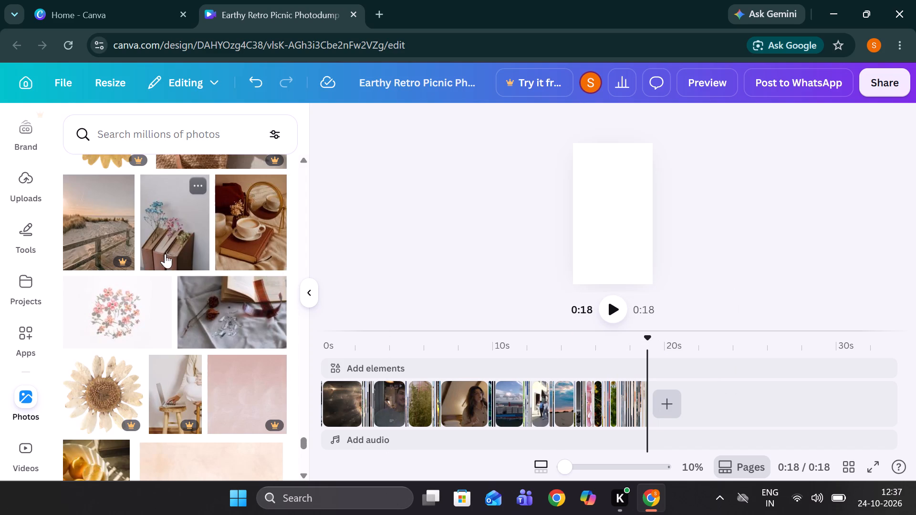
left_click(134, 319)
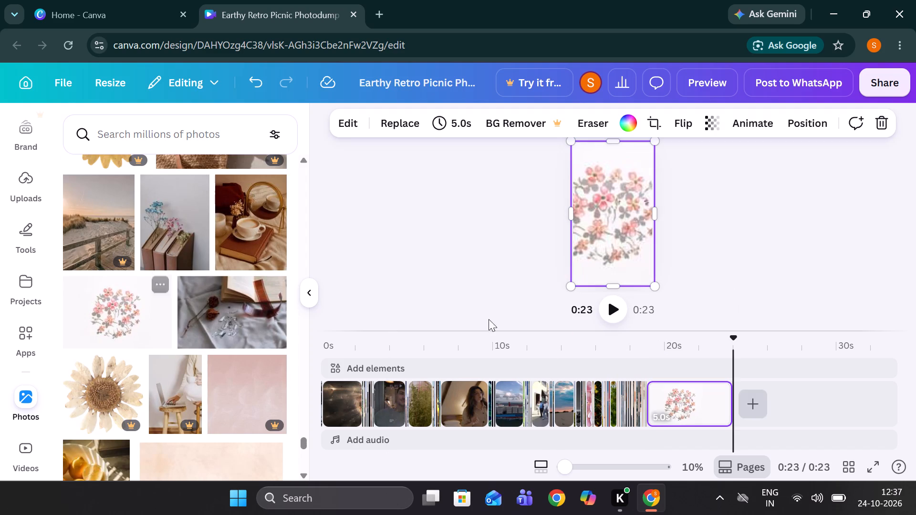
left_click(718, 399)
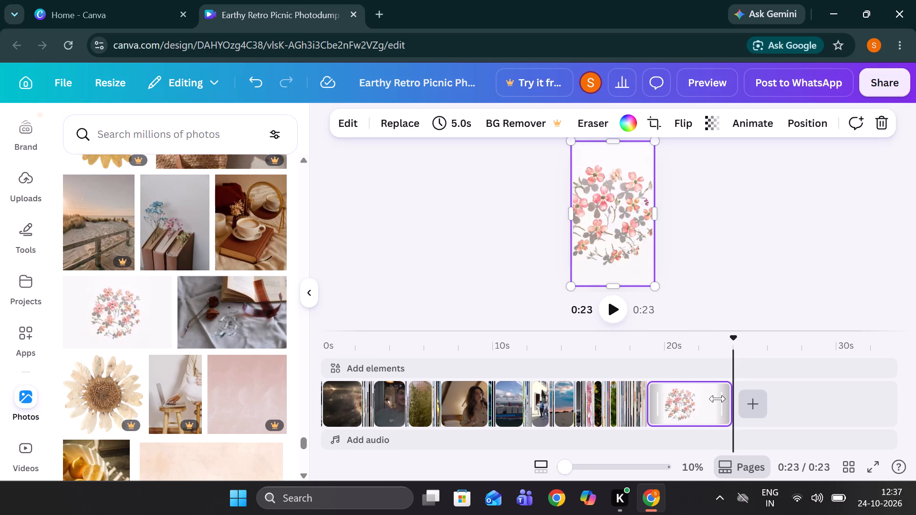
left_click_drag(718, 399, 488, 432)
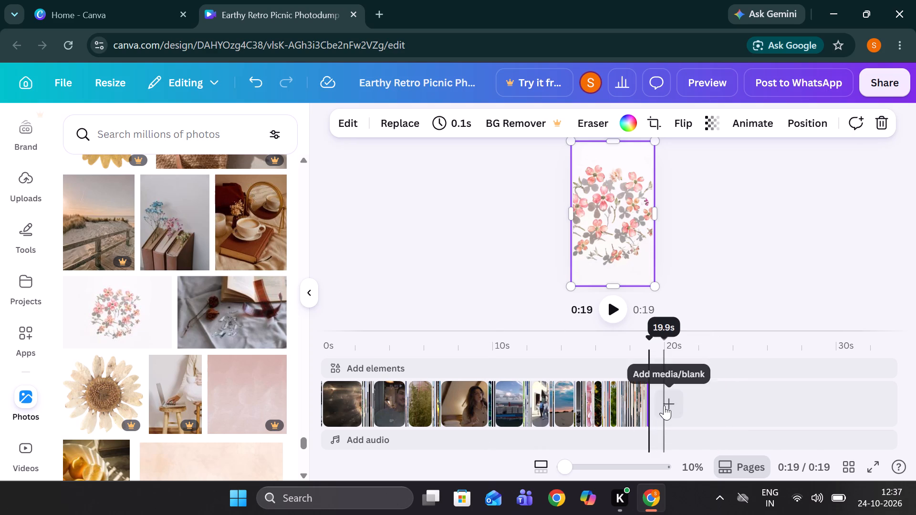
Append the stock photo of a woman reading on a cushioned bench to the timeline's end and reframe it to centre her.
left_click(664, 405)
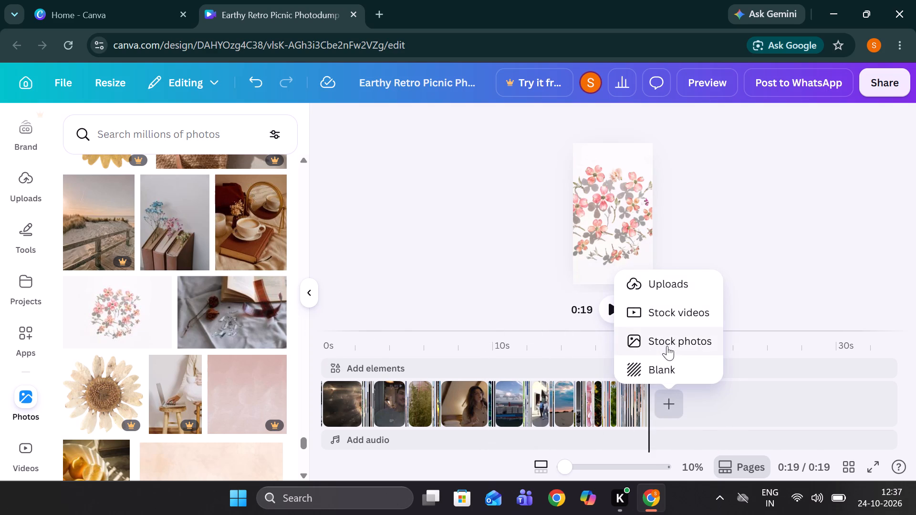
left_click(667, 345)
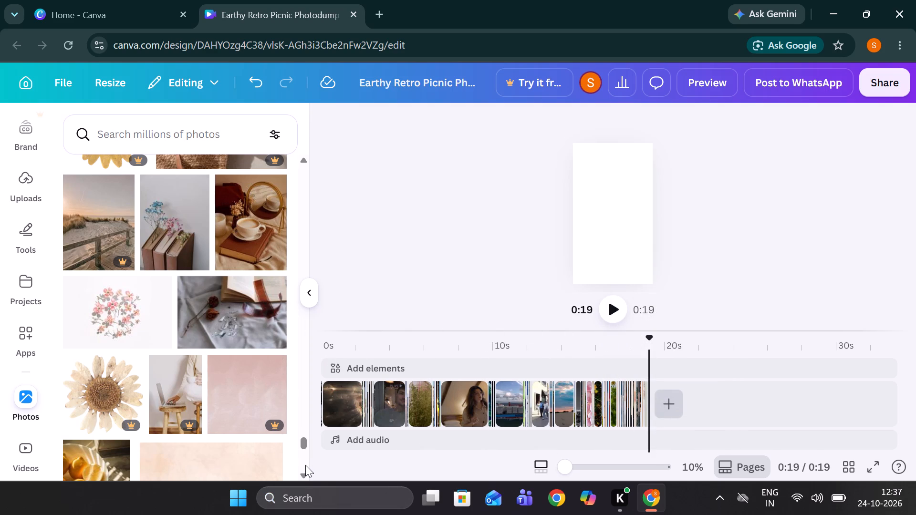
left_click(305, 465)
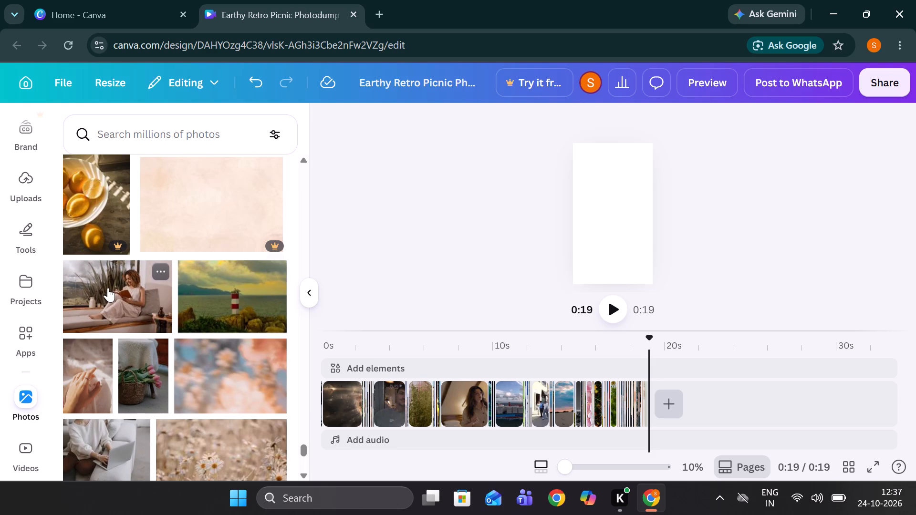
left_click(108, 288)
double_click(600, 237)
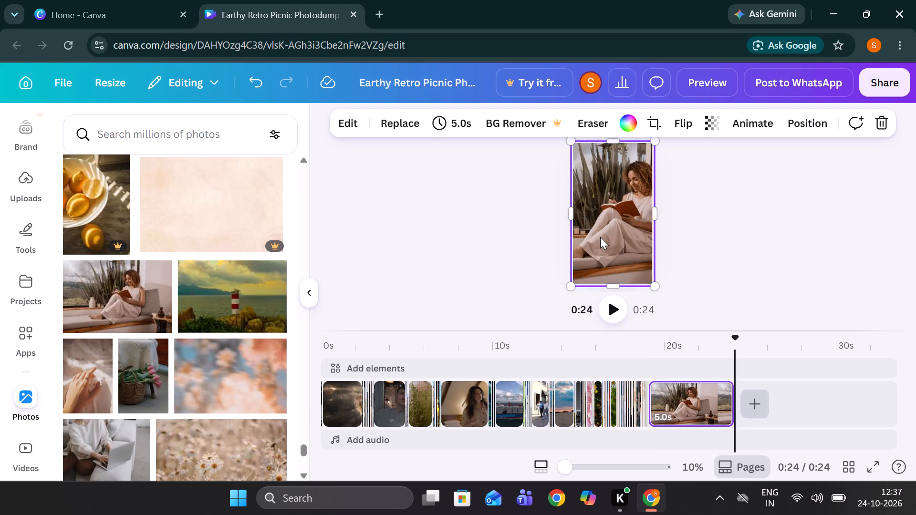
left_click_drag(600, 237, 559, 253)
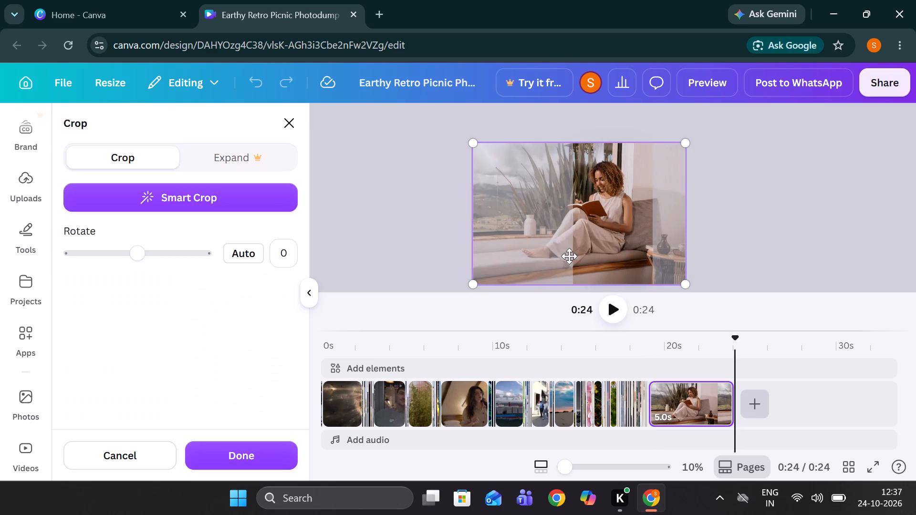
left_click(763, 277)
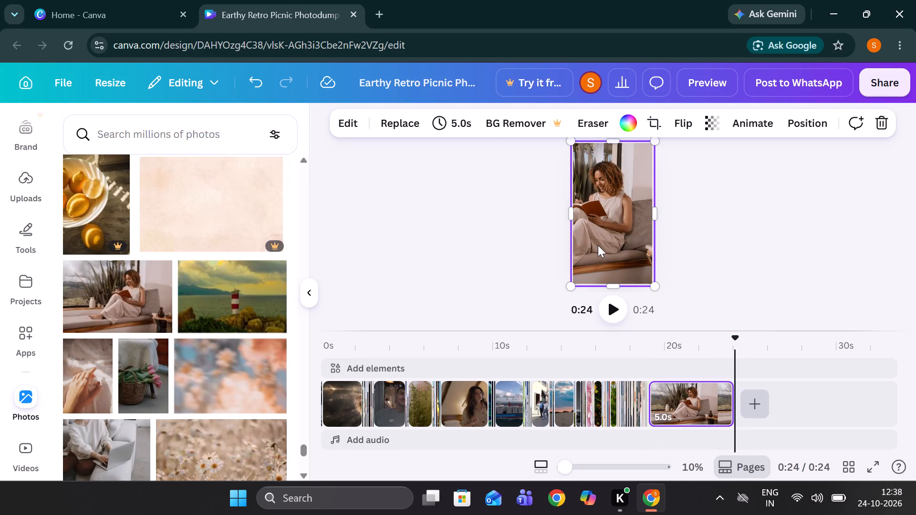
double_click(598, 245)
double_click(598, 245)
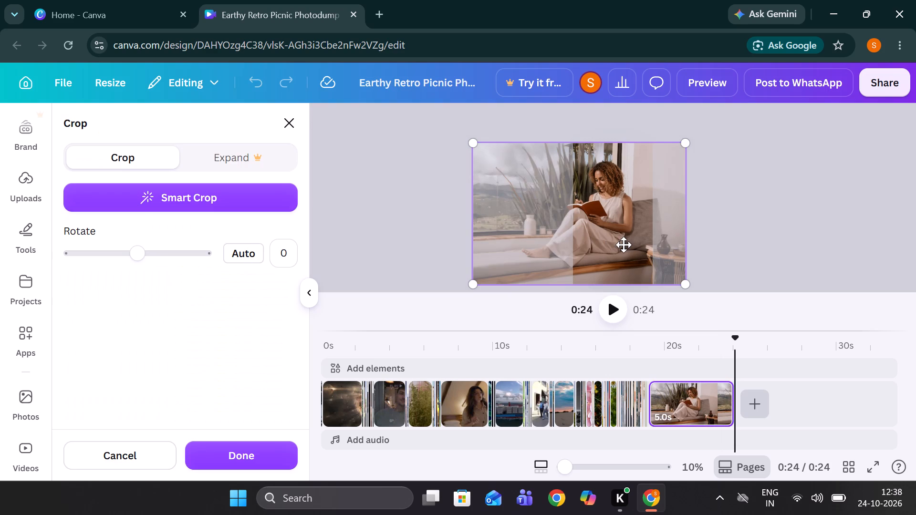
left_click_drag(625, 244, 644, 253)
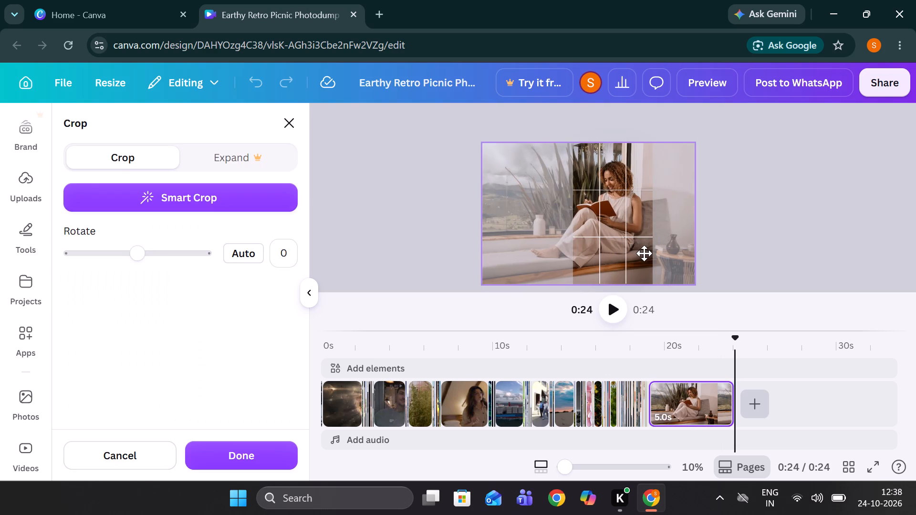
left_click_drag(644, 253, 648, 259)
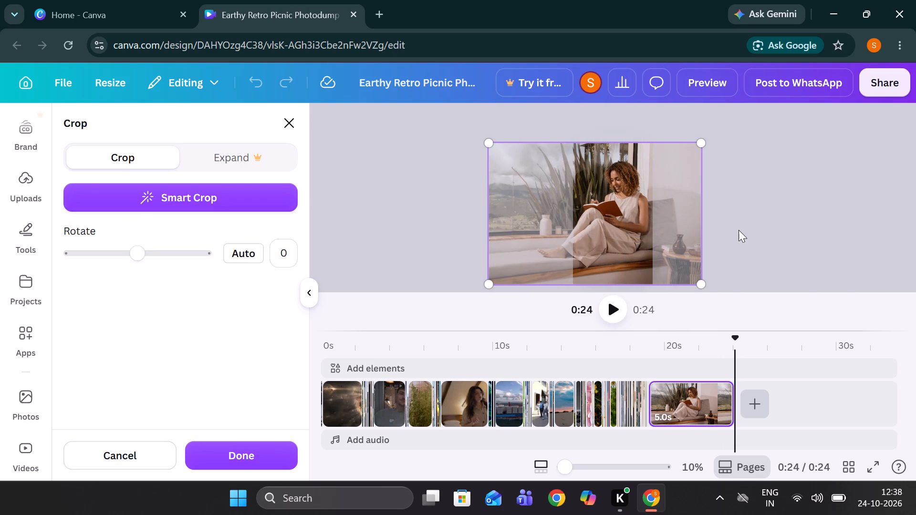
left_click(737, 221)
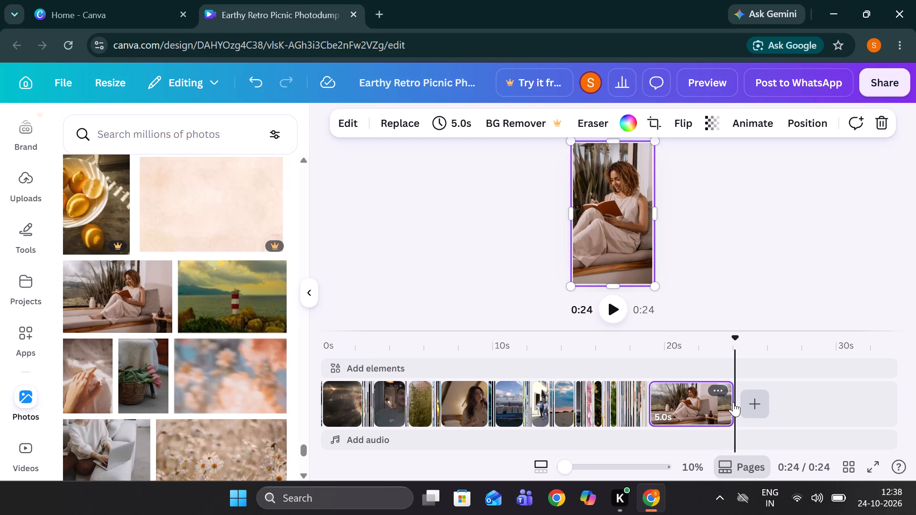
Shorten the clip of the woman reading to 0.1 s.
left_click(728, 401)
left_click_drag(728, 401, 625, 431)
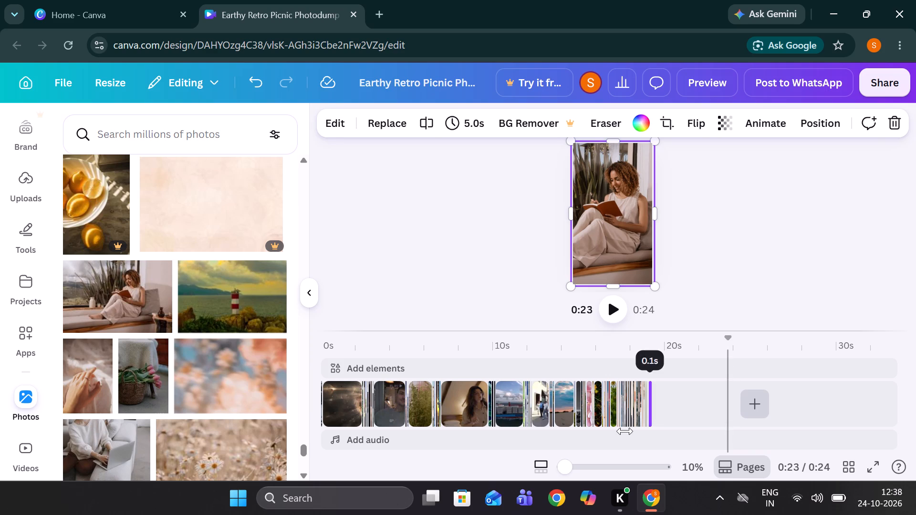
left_click_drag(625, 431, 626, 431)
Append the stock photo of peach flowers against a blurred blue background to the timeline's end and shorten it to 0.1 s.
left_click(668, 397)
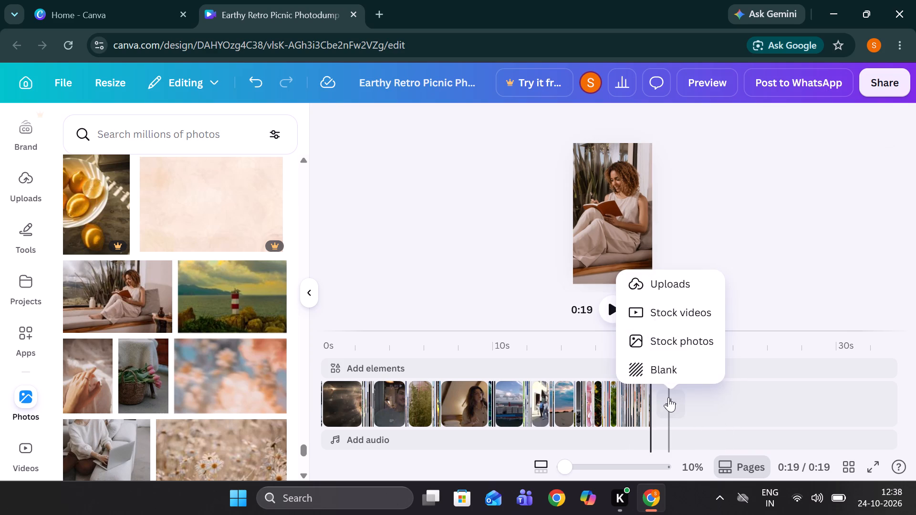
left_click(657, 333)
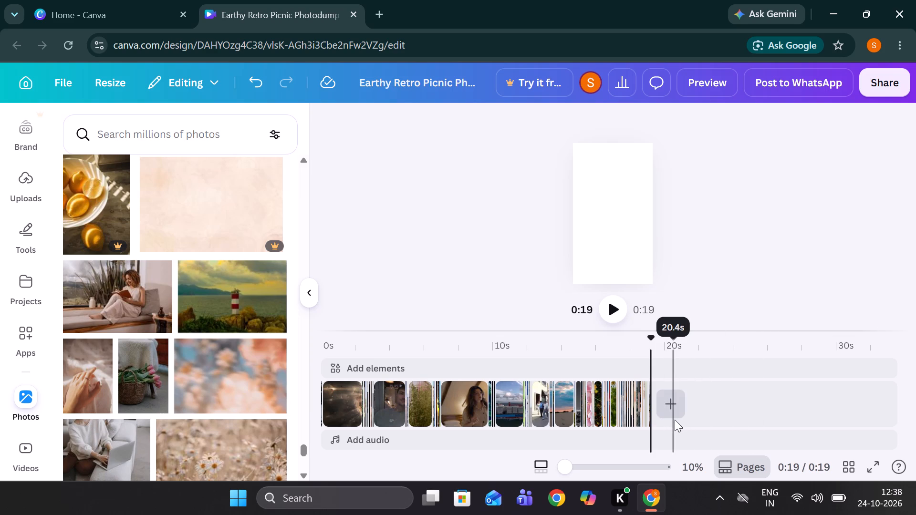
left_click(671, 385)
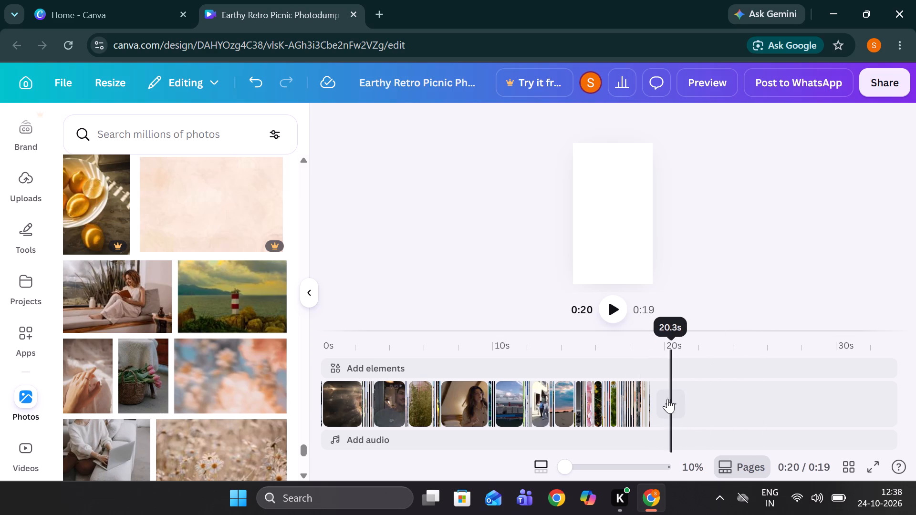
left_click(667, 399)
left_click(672, 349)
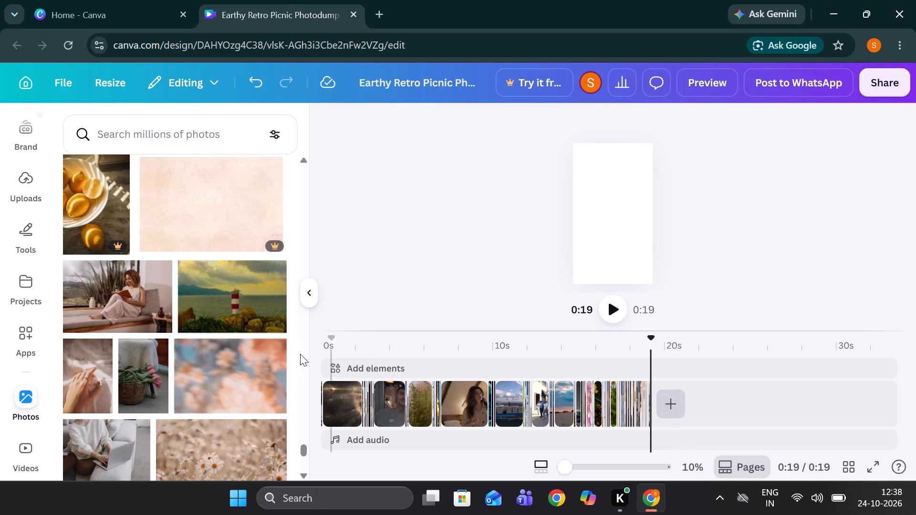
triple_click(298, 472)
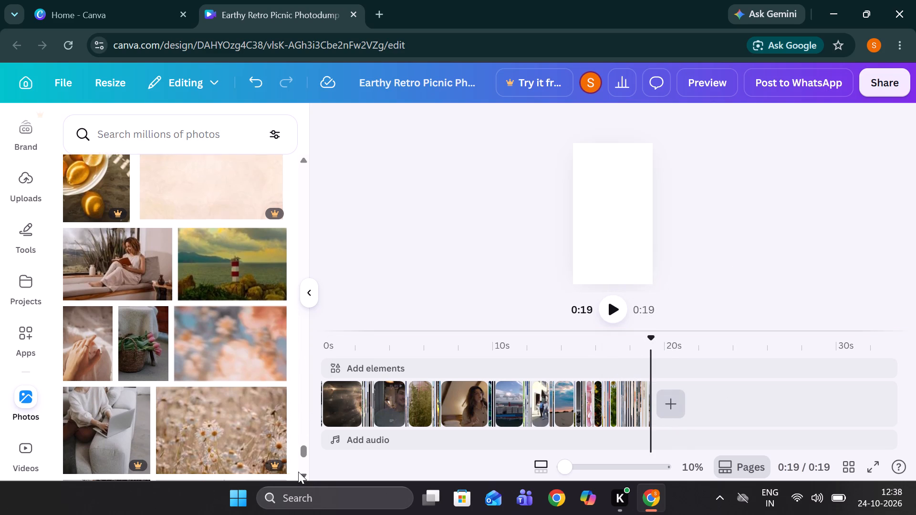
triple_click(298, 472)
triple_click(298, 472)
triple_click(298, 472)
left_click(298, 472)
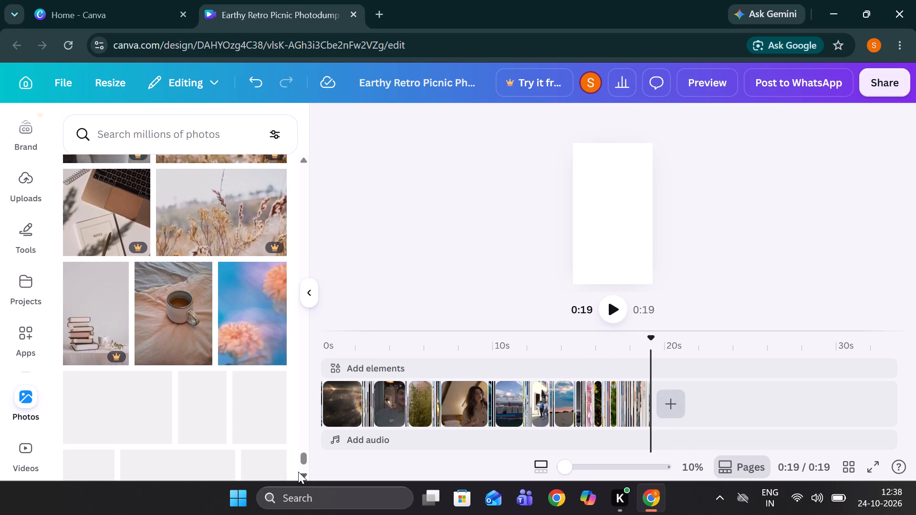
left_click(252, 289)
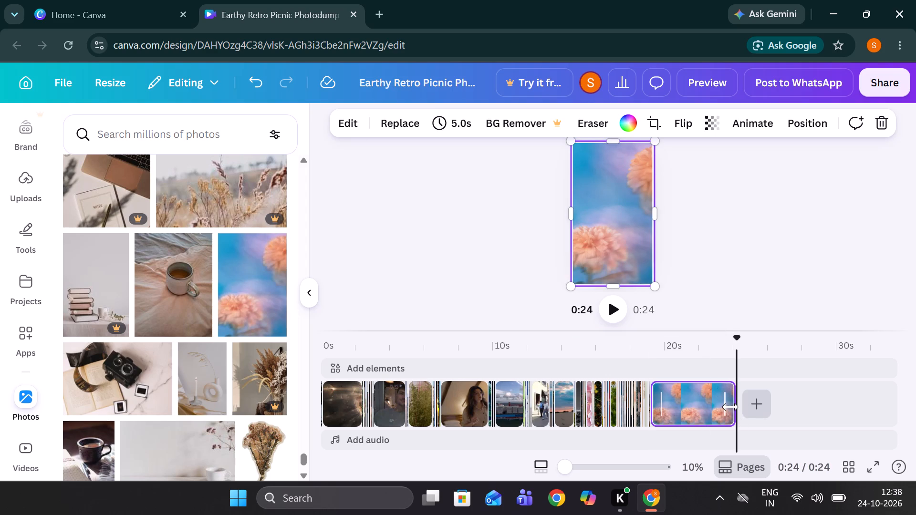
left_click(730, 406)
left_click_drag(730, 406, 642, 406)
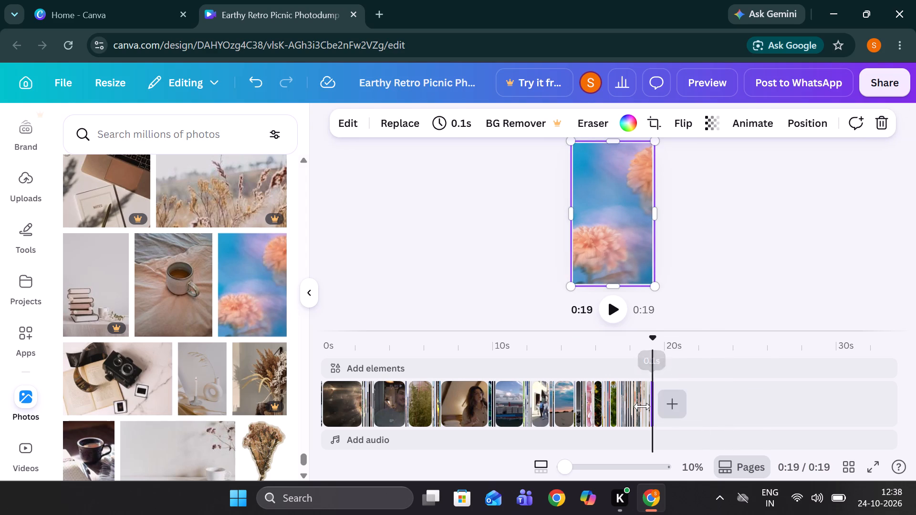
Append the stock photo of blurred purple flowers on a beige background to the timeline's end and shorten it to 0.1 s.
left_click(675, 398)
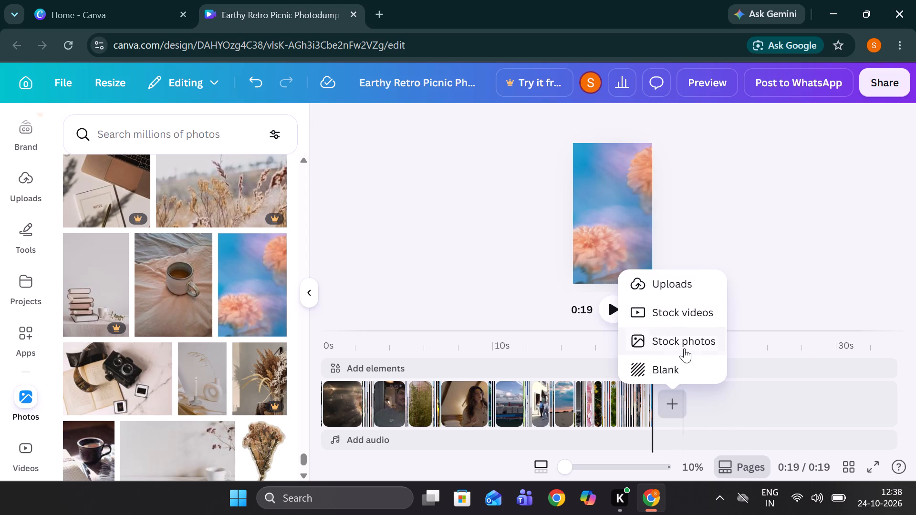
left_click(684, 348)
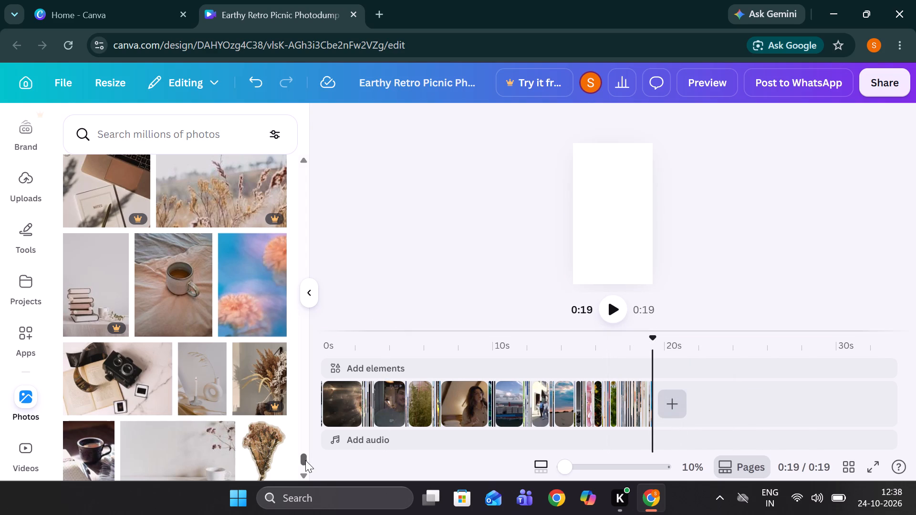
left_click(301, 465)
left_click_drag(301, 465, 301, 472)
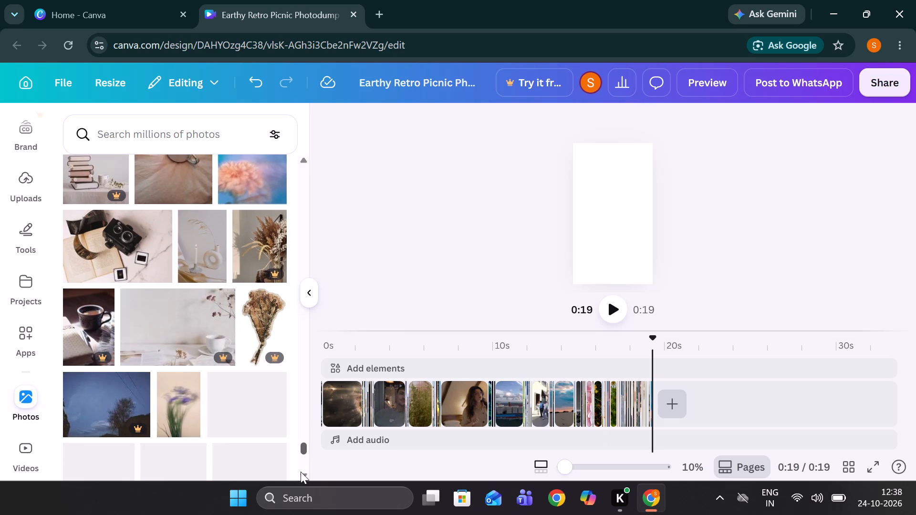
left_click_drag(301, 472, 297, 474)
left_click(203, 309)
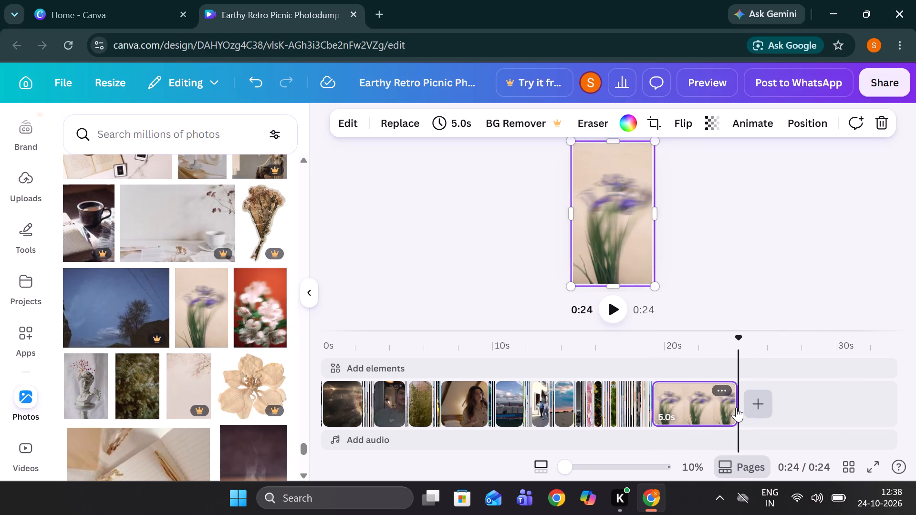
left_click(731, 405)
left_click_drag(731, 405, 594, 415)
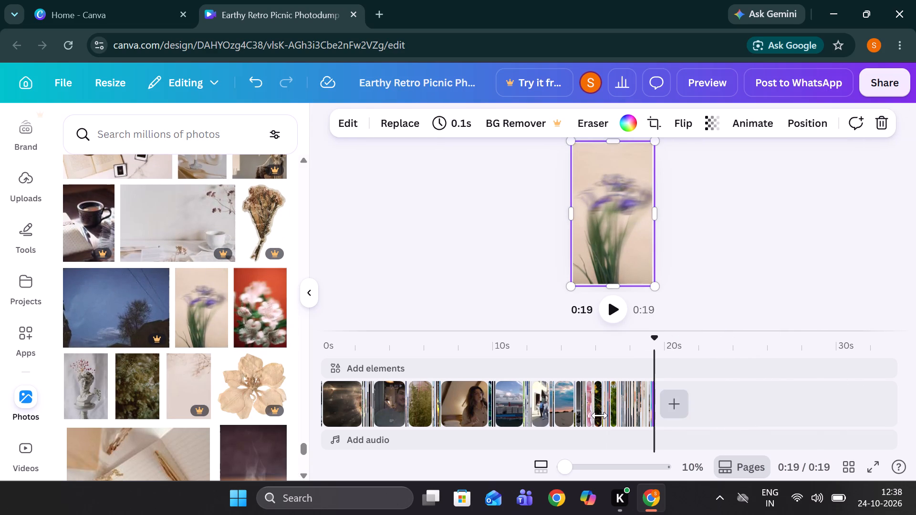
Append the stock photo of a woman in a pale dress resting her head against a dark background to the timeline's end.
left_click(676, 398)
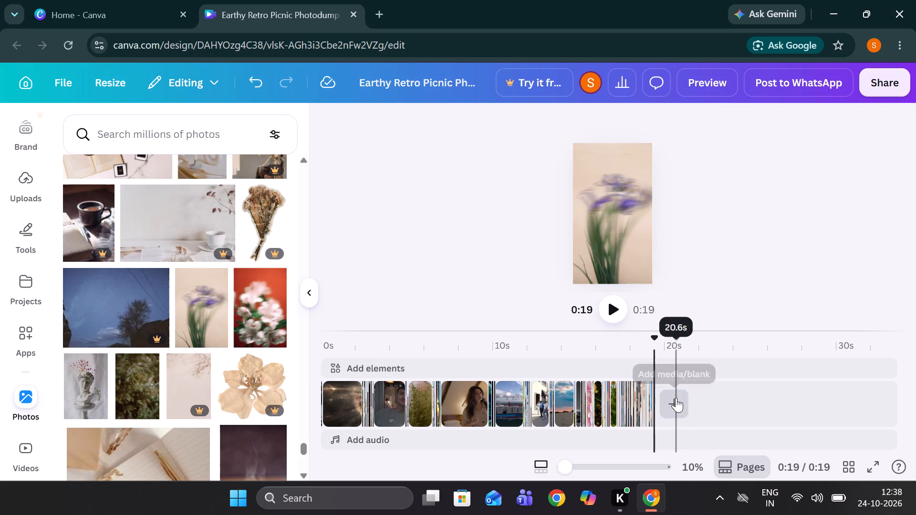
left_click(646, 343)
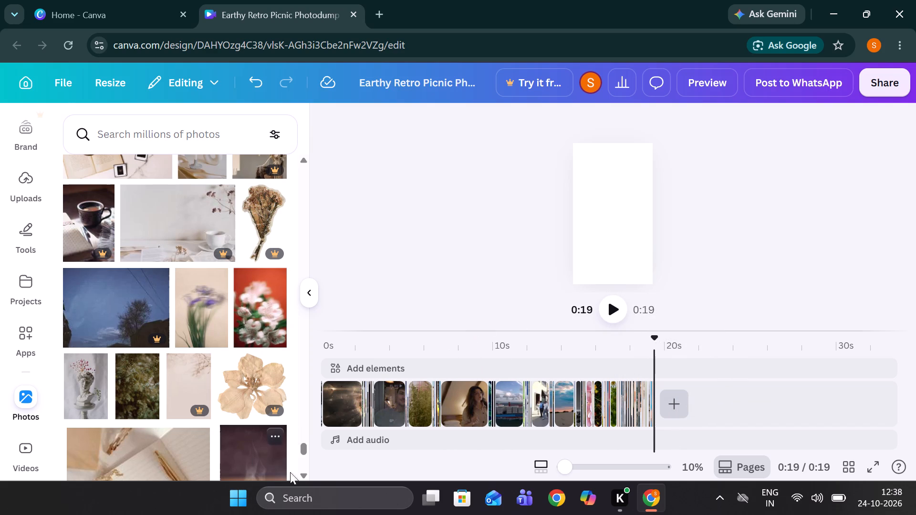
triple_click(302, 470)
triple_click(302, 470)
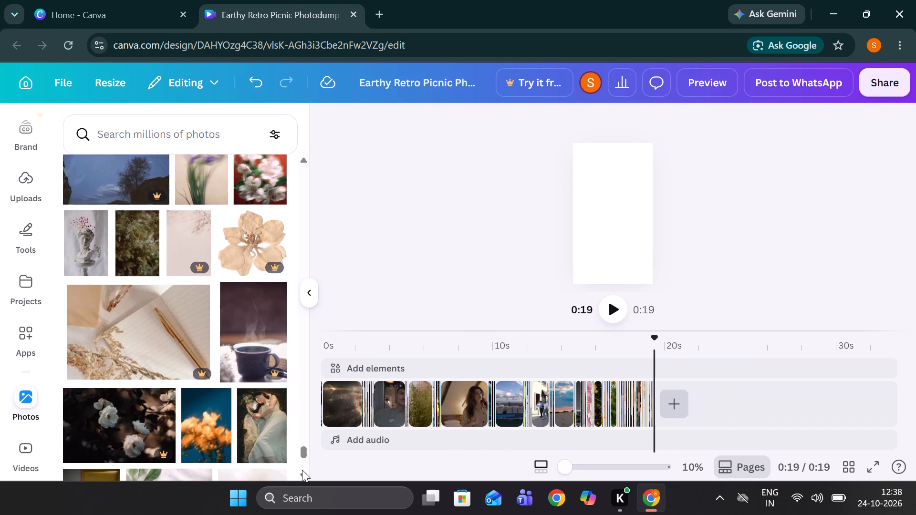
double_click(302, 470)
left_click(261, 342)
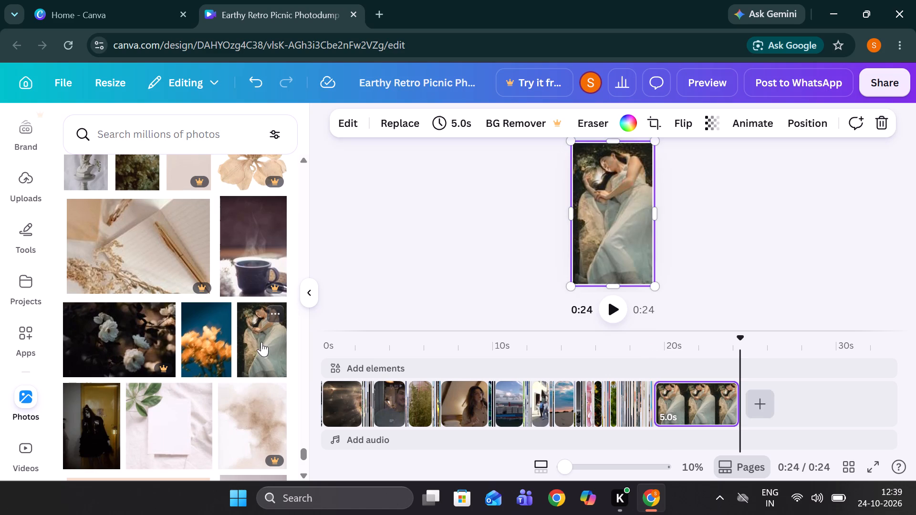
Reframe the photo of the woman in the pale dress so the crop reaches the photo's right edge.
triple_click(623, 243)
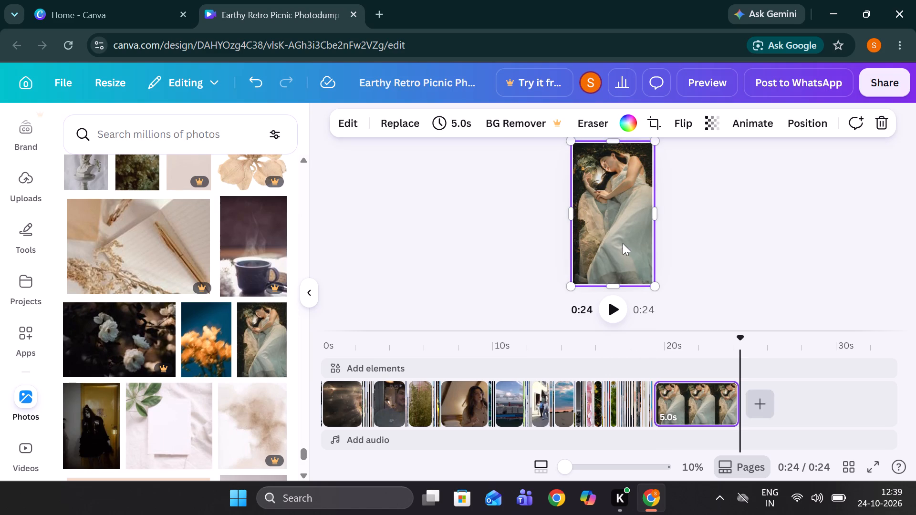
left_click(623, 243)
left_click(599, 243)
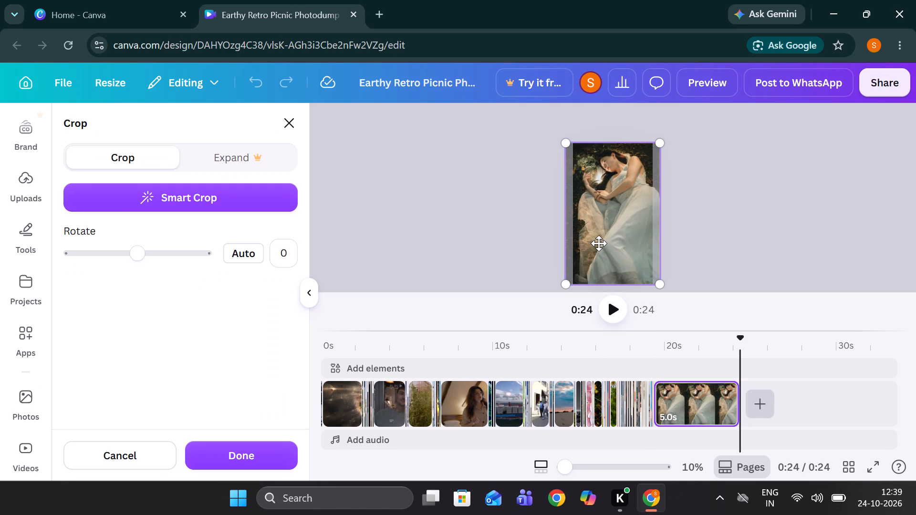
left_click_drag(599, 243, 568, 237)
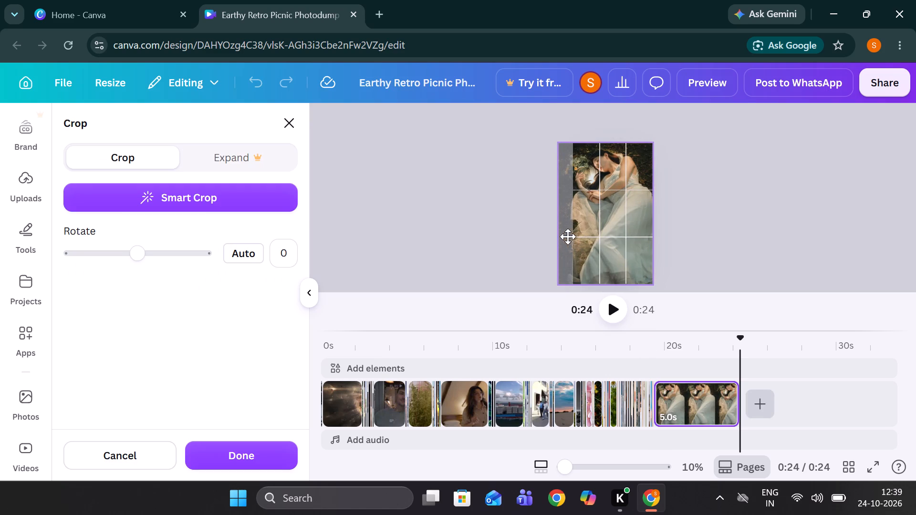
left_click_drag(568, 237, 507, 227)
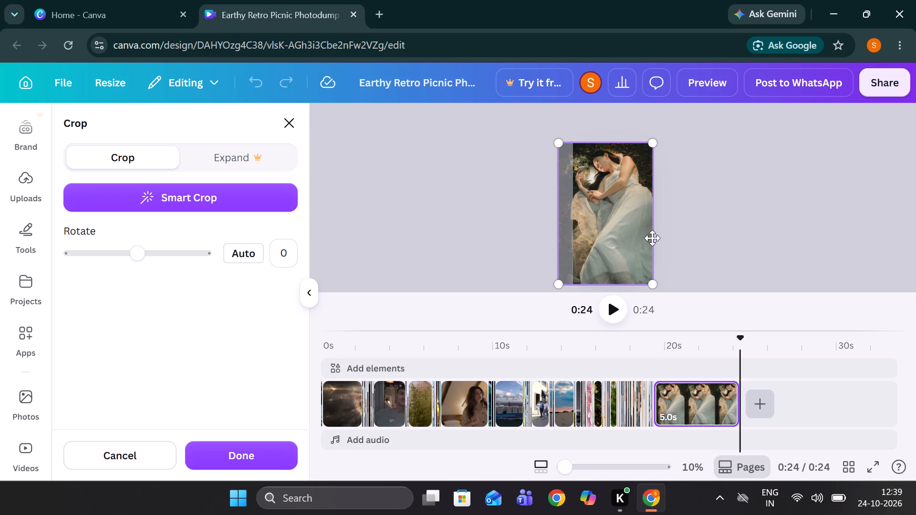
left_click(722, 239)
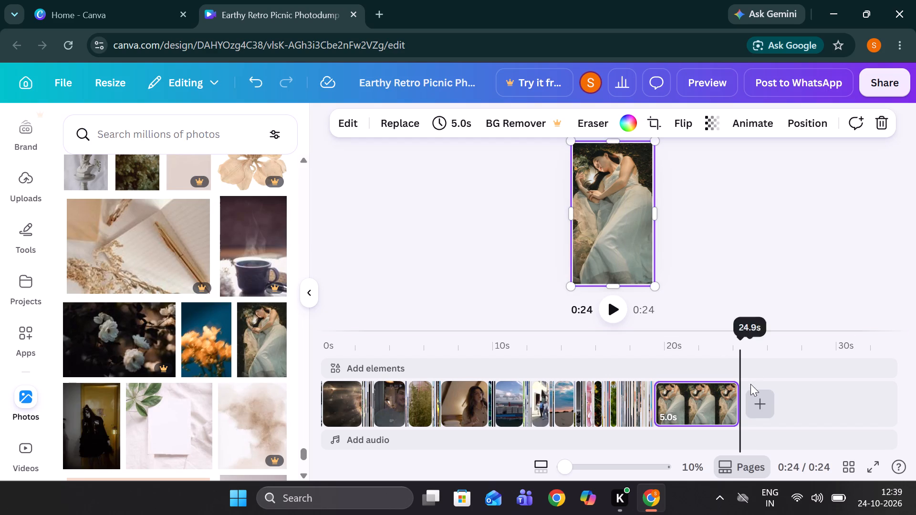
Shorten the clip of the woman in the pale dress to a tiny sliver at the timeline's end.
left_click(734, 397)
left_click_drag(734, 397, 615, 414)
Append the stock photo of a woman in a white robe facing a round mirror to the timeline's end.
left_click(678, 398)
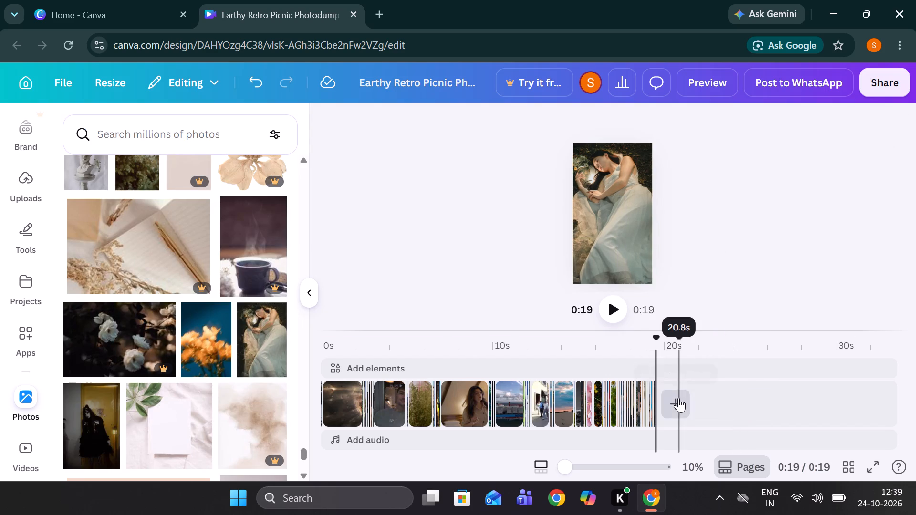
left_click(666, 340)
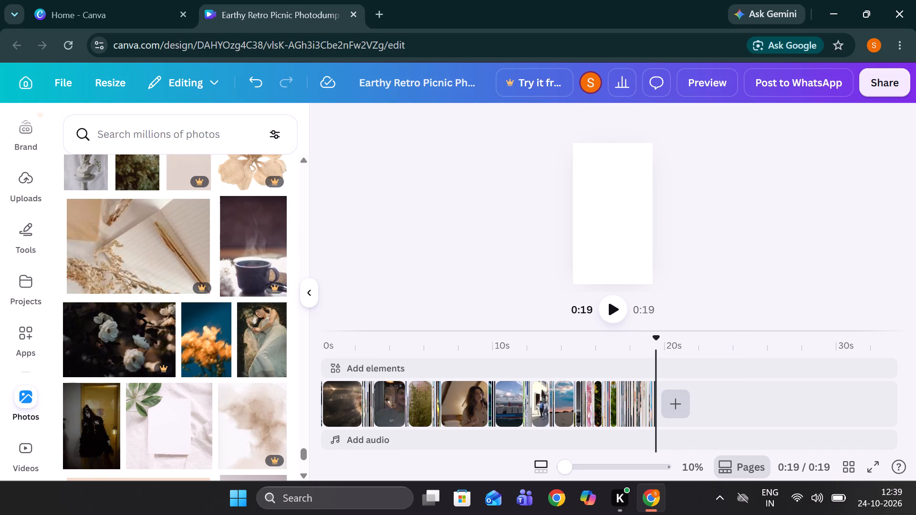
double_click(295, 471)
left_click_drag(295, 471, 303, 473)
triple_click(303, 473)
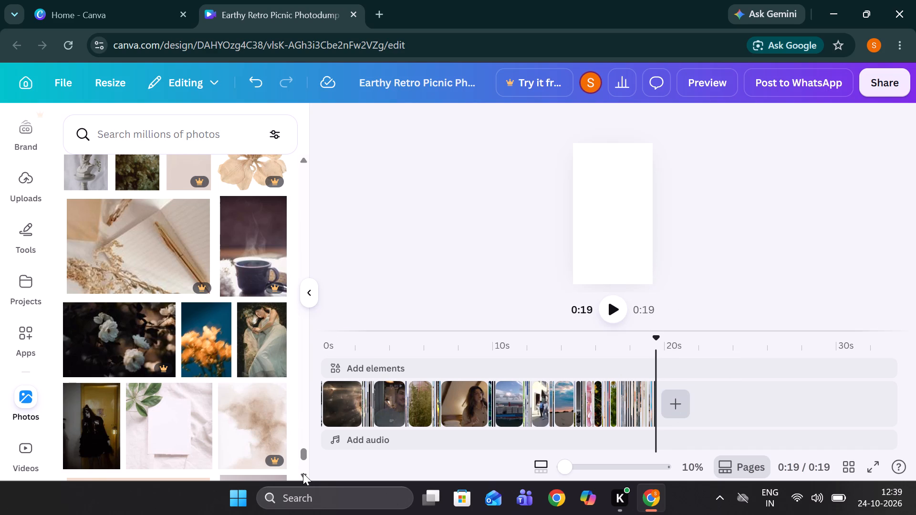
triple_click(303, 473)
triple_click(303, 473)
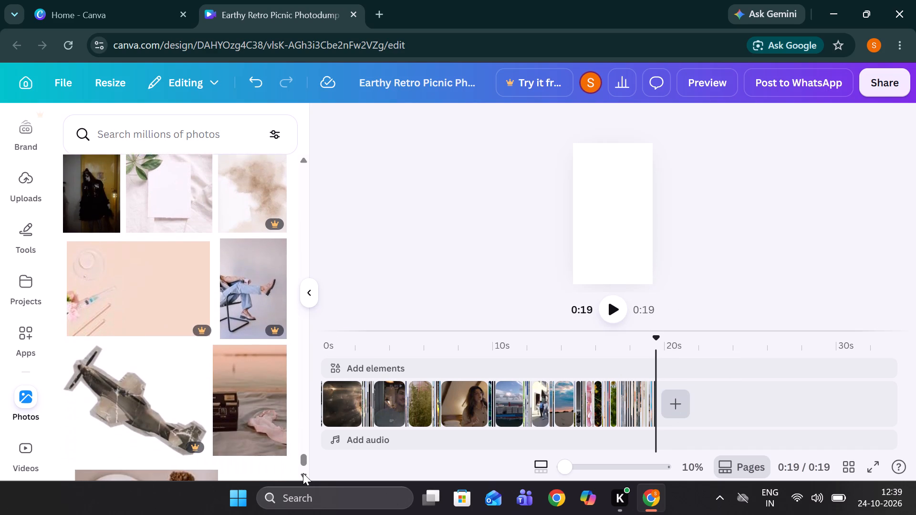
double_click(303, 473)
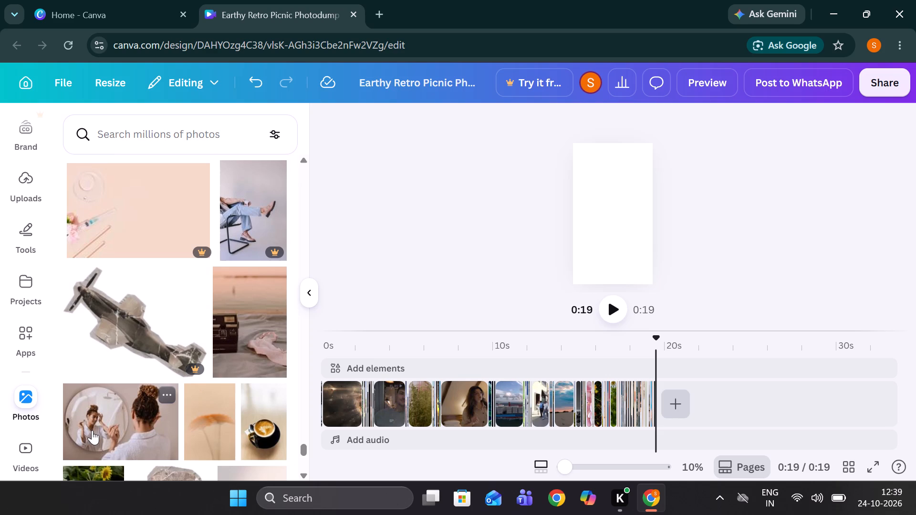
left_click(92, 430)
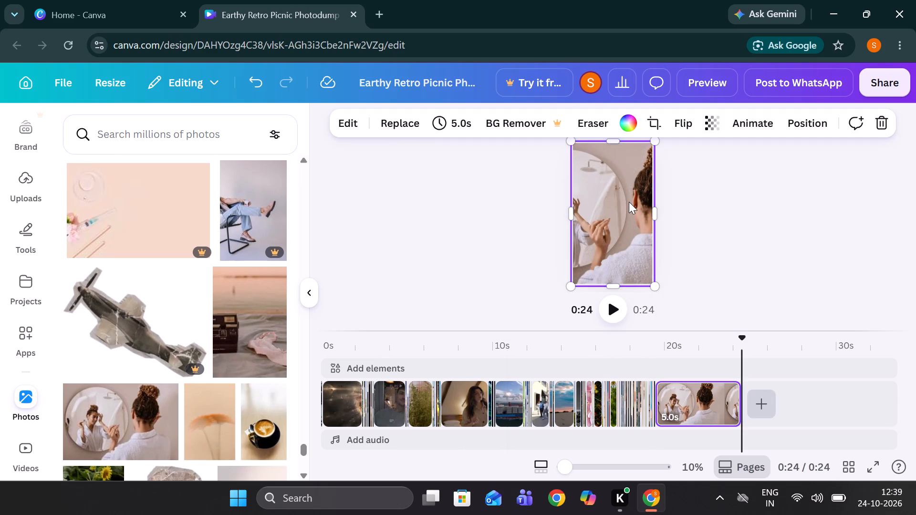
Reframe the mirror photo so the crop shows the woman's reflection in the round mirror.
left_click(629, 202)
left_click_drag(629, 202, 601, 209)
triple_click(601, 209)
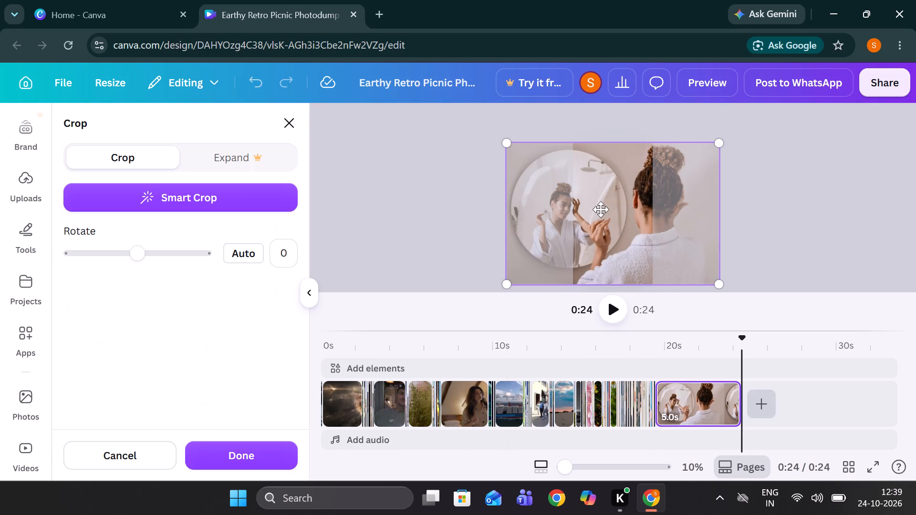
left_click(642, 211)
left_click_drag(642, 211, 696, 215)
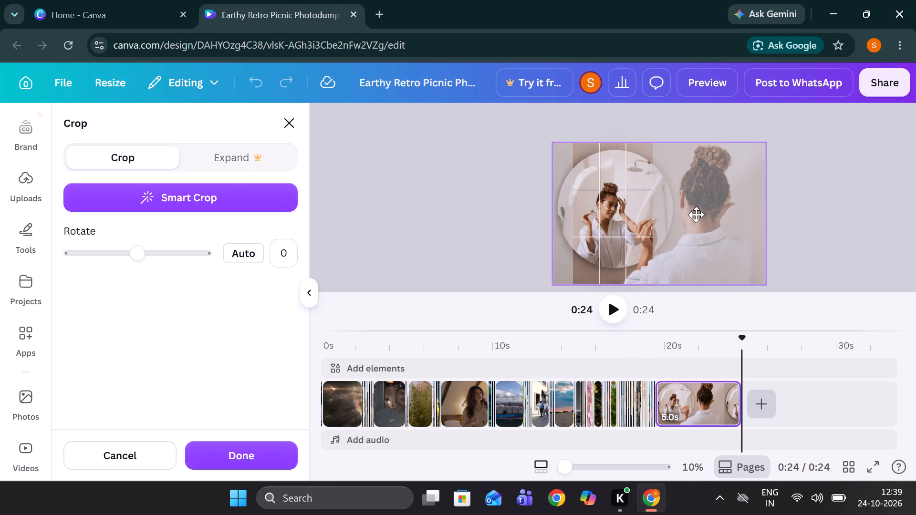
left_click_drag(696, 215, 707, 214)
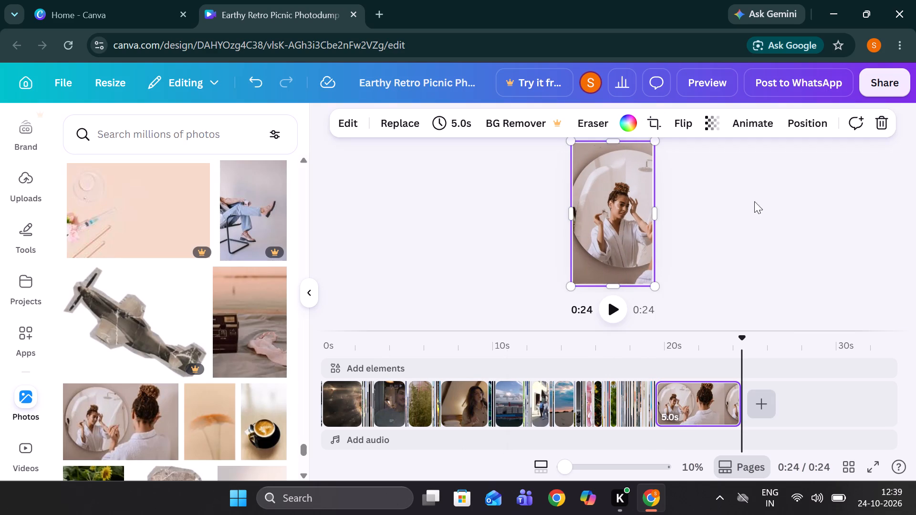
Shorten the clip of the woman's mirror reflection to 0.1 s.
left_click(736, 397)
left_click_drag(736, 397, 626, 429)
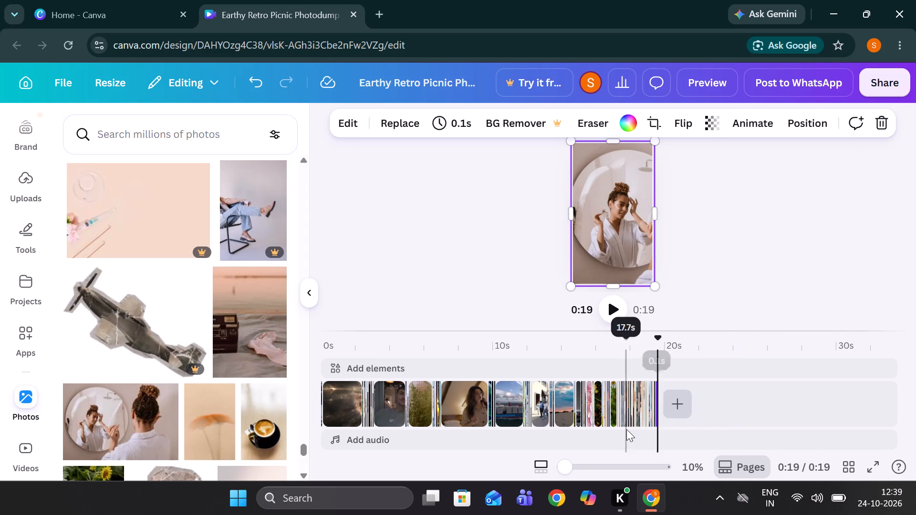
Append the stock photo of a woman picnicking on grass under trees to the timeline's end and shorten it to 0.1 s.
left_click(671, 404)
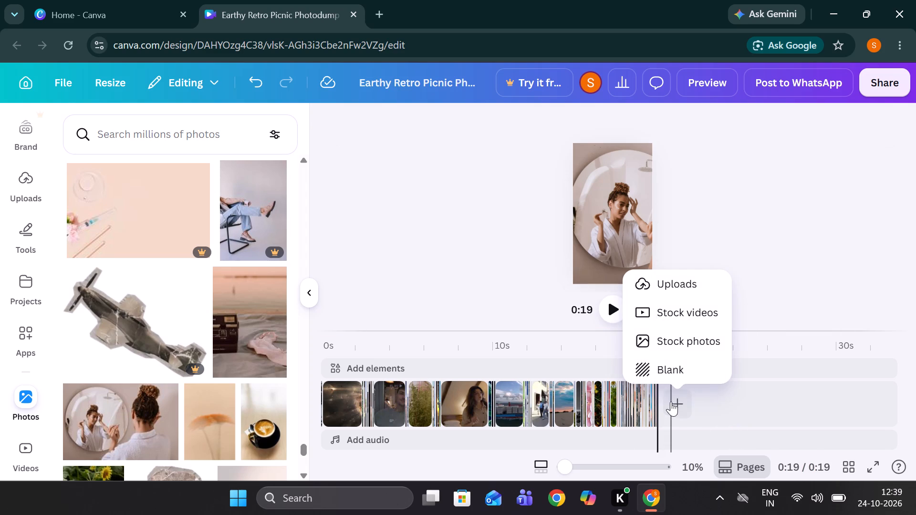
left_click(658, 339)
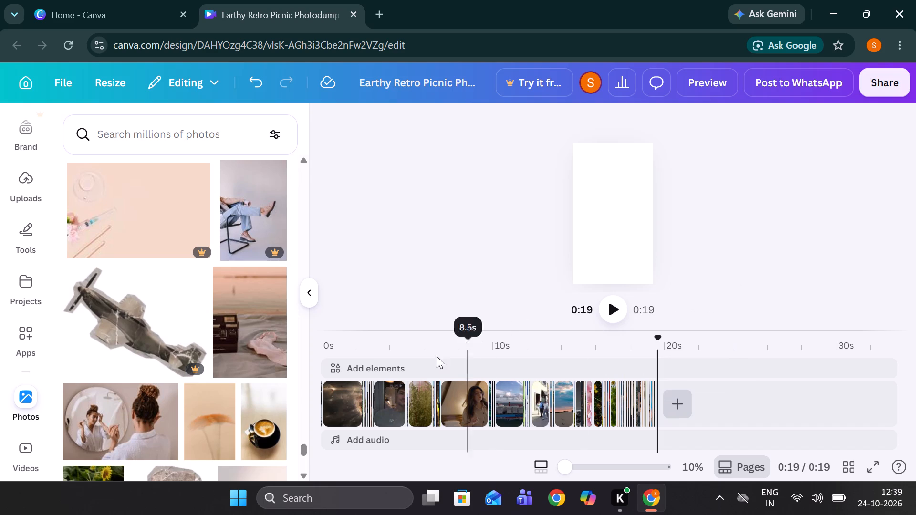
double_click(304, 466)
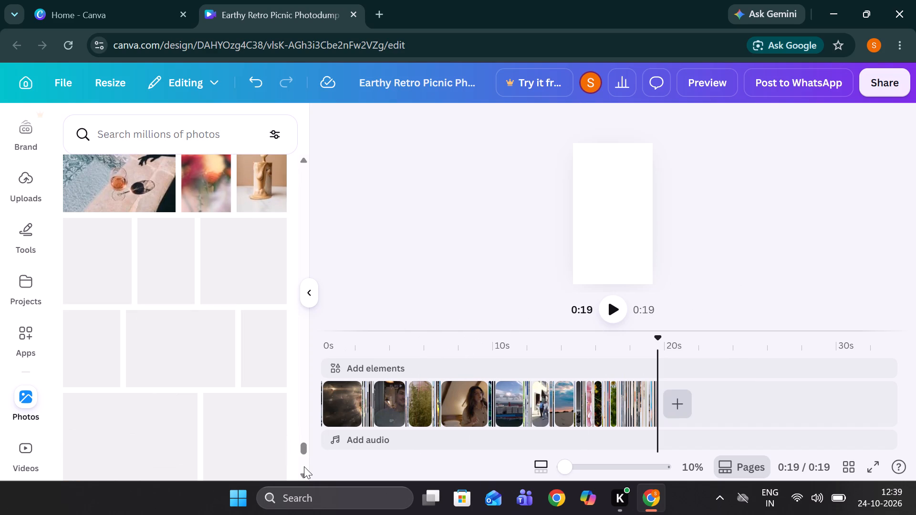
left_click(152, 254)
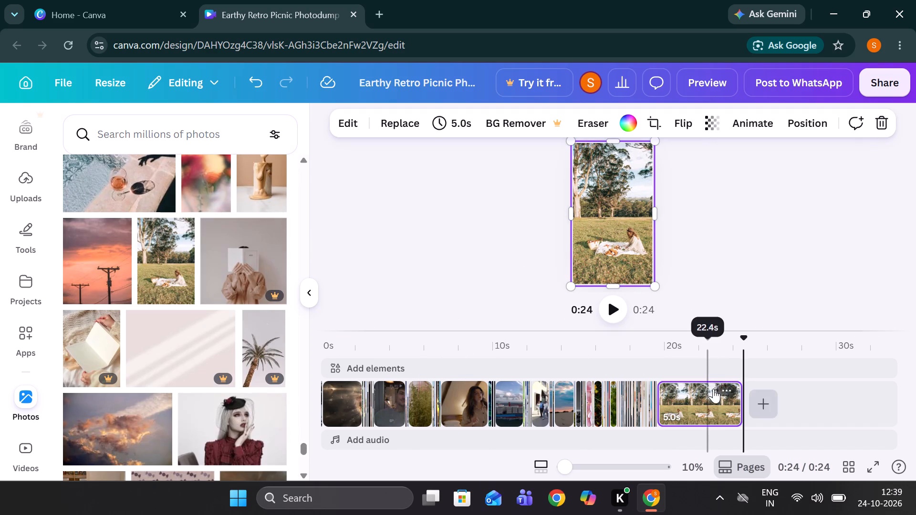
left_click(735, 404)
left_click_drag(735, 404, 722, 404)
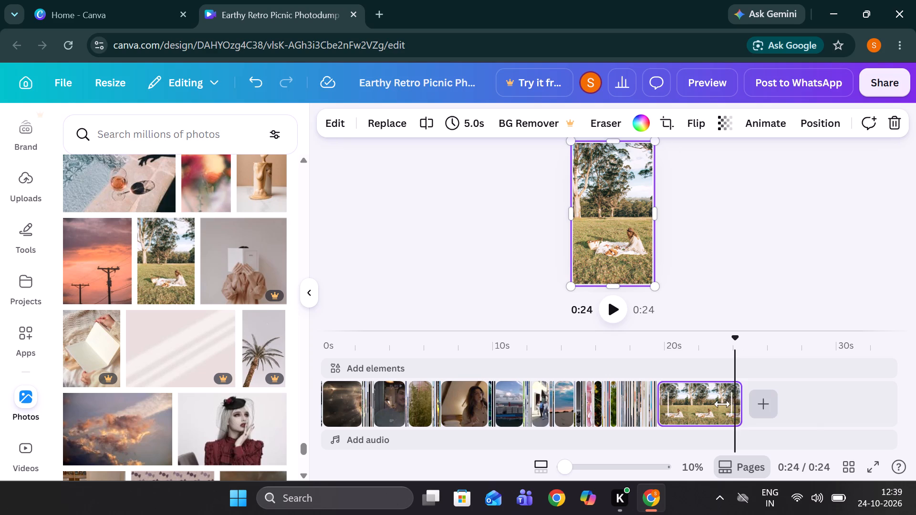
left_click_drag(722, 404, 610, 411)
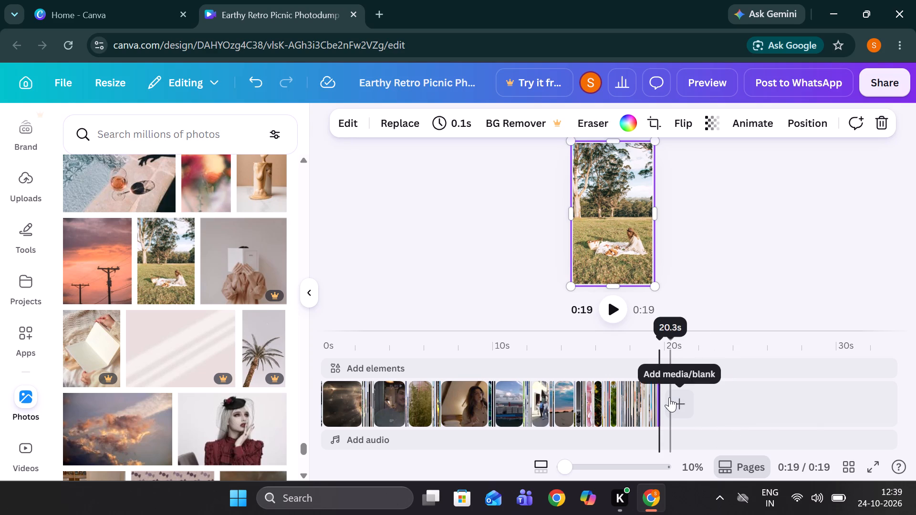
Append the stock photo of a woman in a crown and white dress walking through a field to the timeline's end.
left_click(669, 397)
left_click(687, 342)
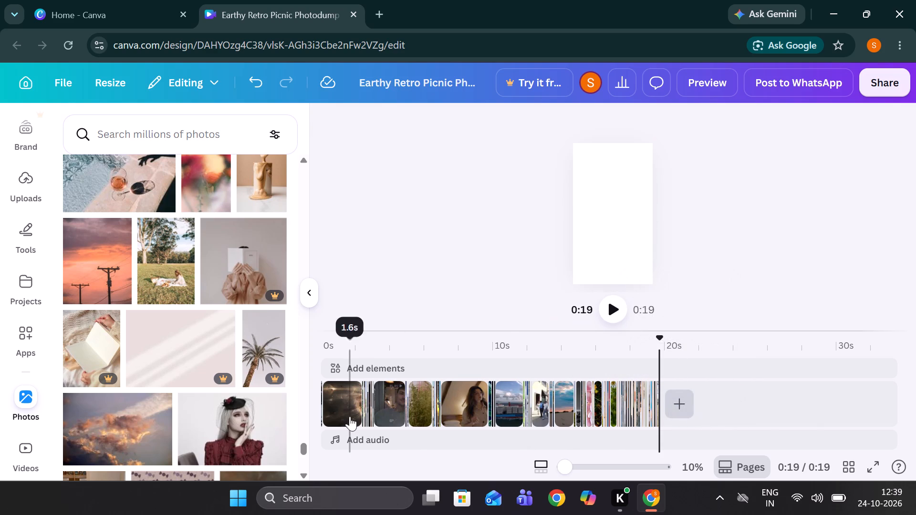
triple_click(299, 469)
triple_click(299, 469)
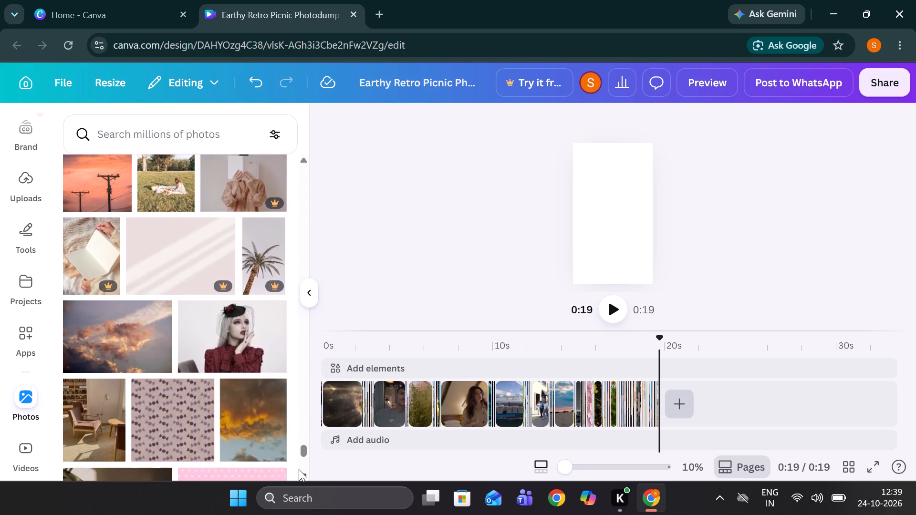
triple_click(299, 469)
triple_click(299, 469)
triple_click(299, 469)
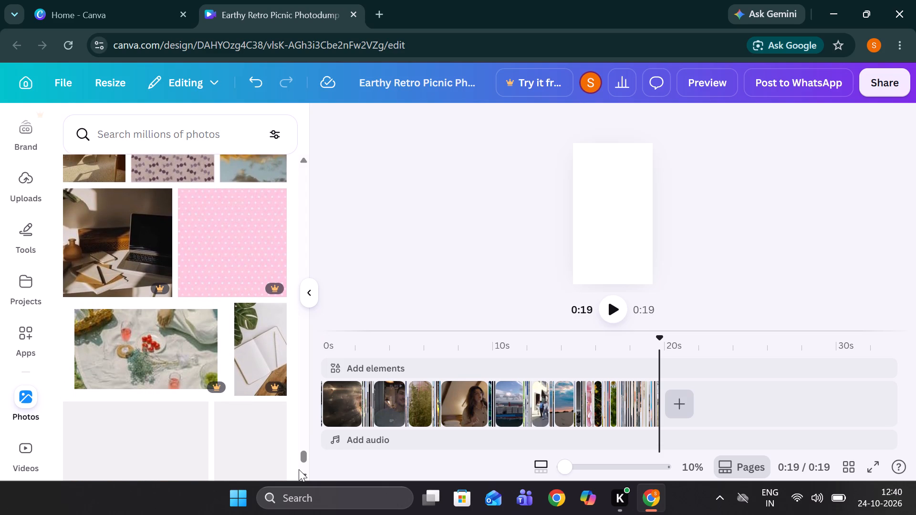
double_click(299, 469)
double_click(299, 469)
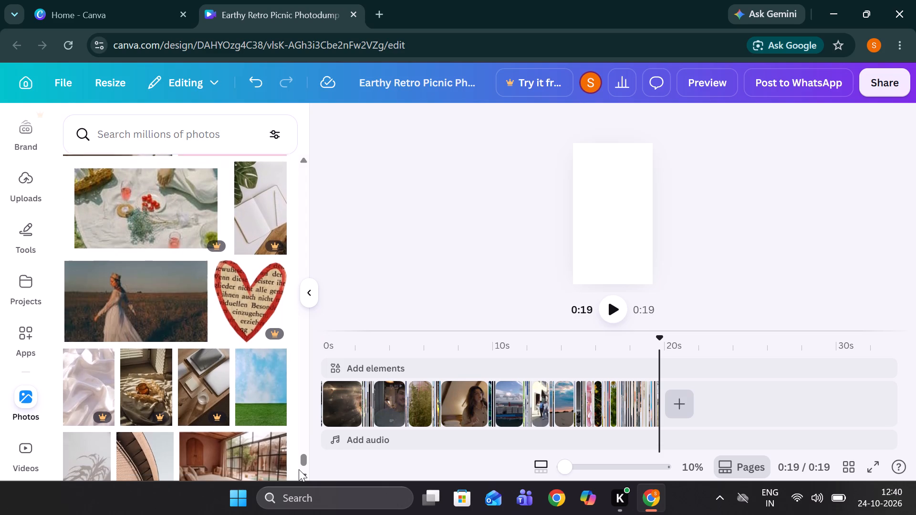
left_click(150, 286)
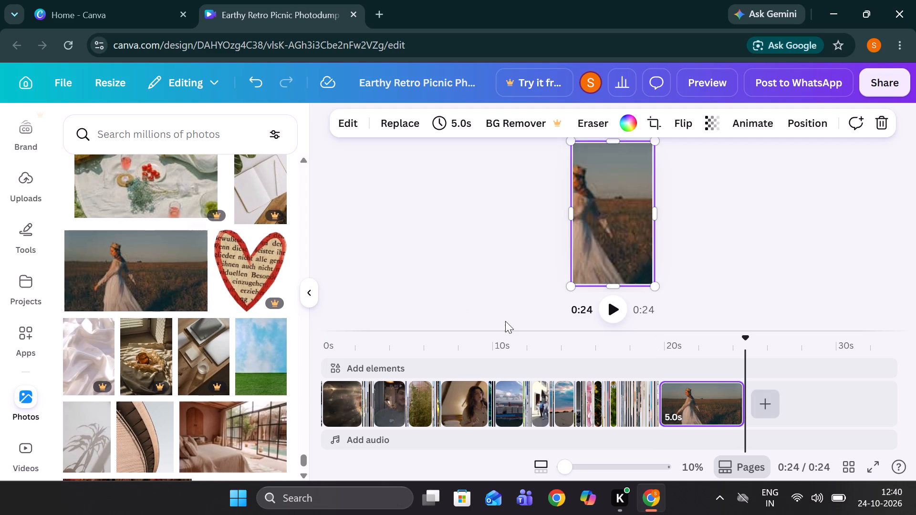
Reframe the field photo so the crowned woman is centred in the vertical crop.
double_click(687, 398)
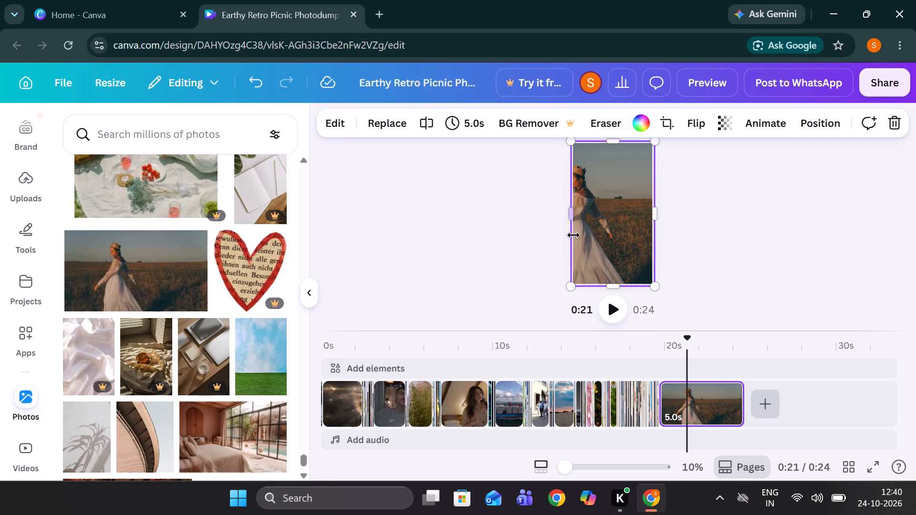
left_click(612, 227)
left_click_drag(612, 227, 615, 216)
triple_click(615, 216)
left_click_drag(615, 216, 656, 225)
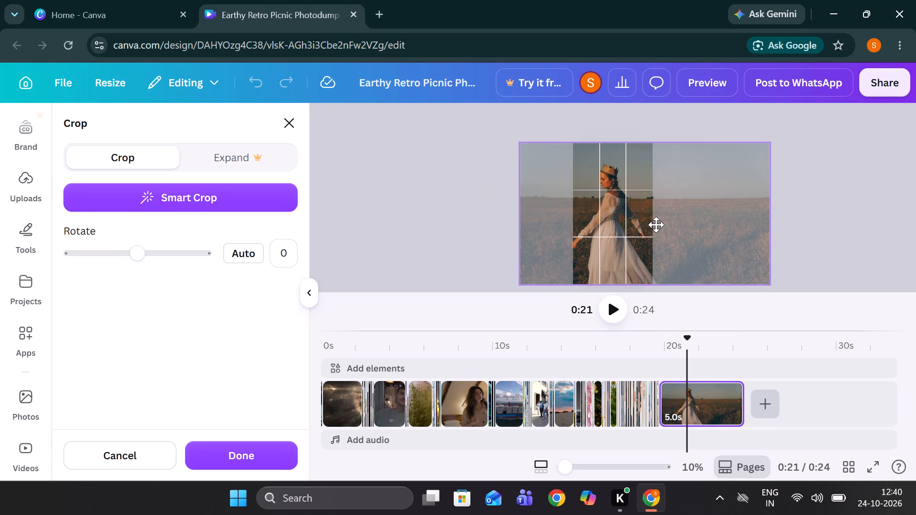
left_click_drag(656, 225, 679, 228)
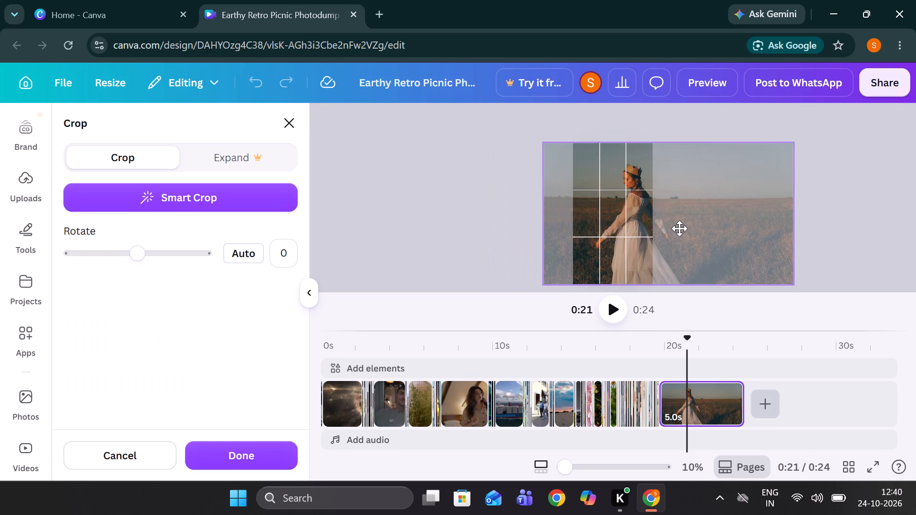
left_click_drag(679, 228, 656, 225)
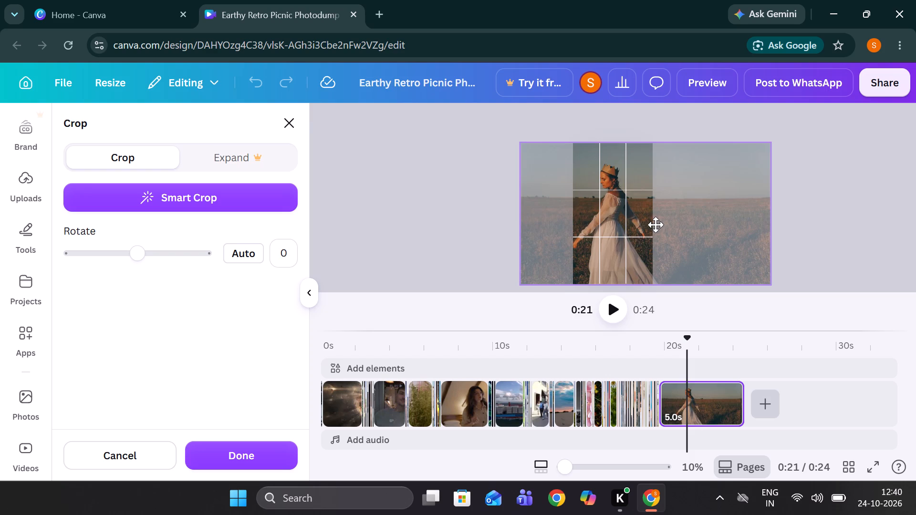
left_click_drag(656, 225, 658, 224)
left_click(718, 204)
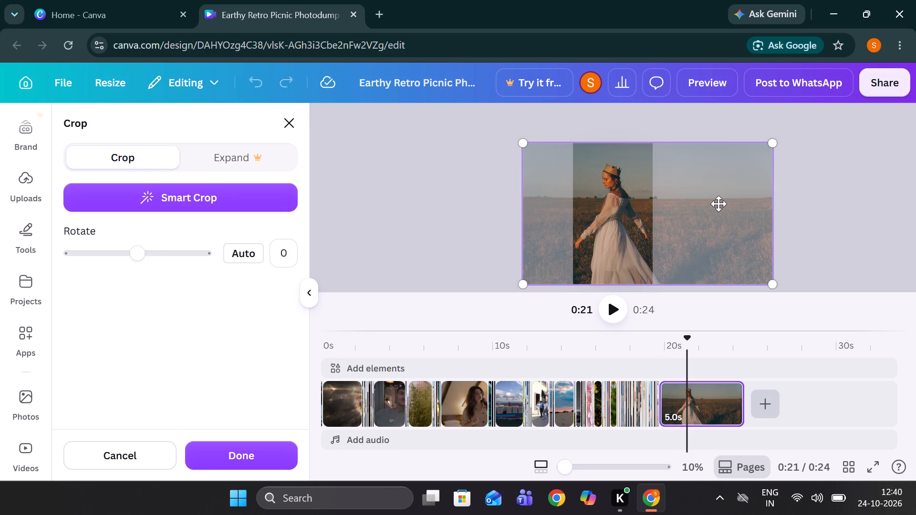
left_click(880, 272)
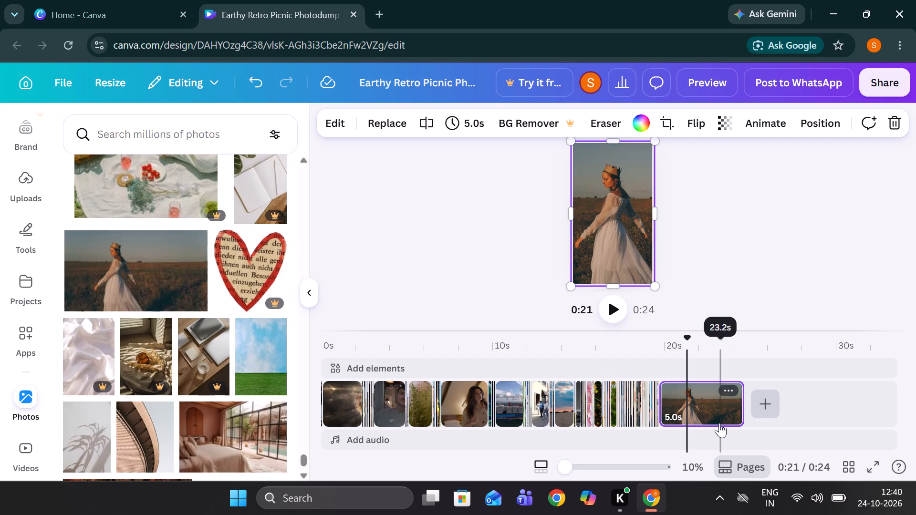
Shorten the clip of the crowned woman in the field to 0.1 s.
left_click(739, 401)
left_click_drag(739, 401, 613, 419)
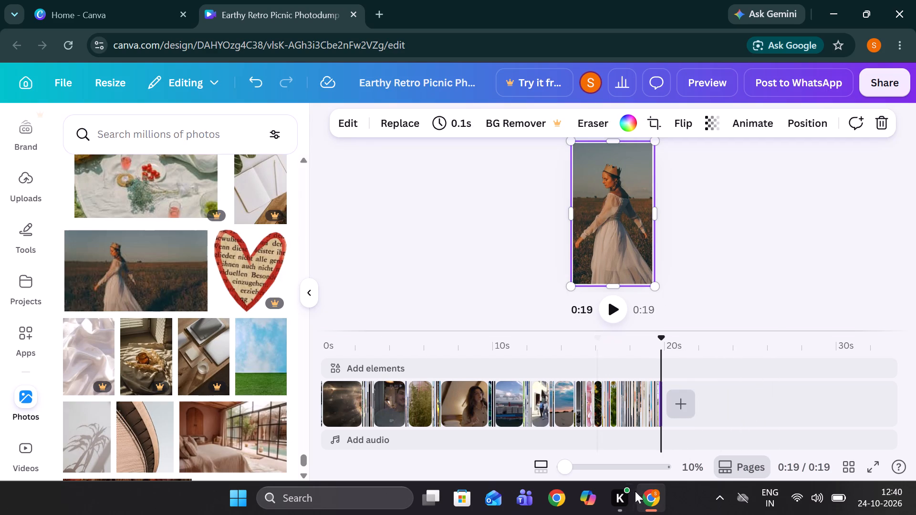